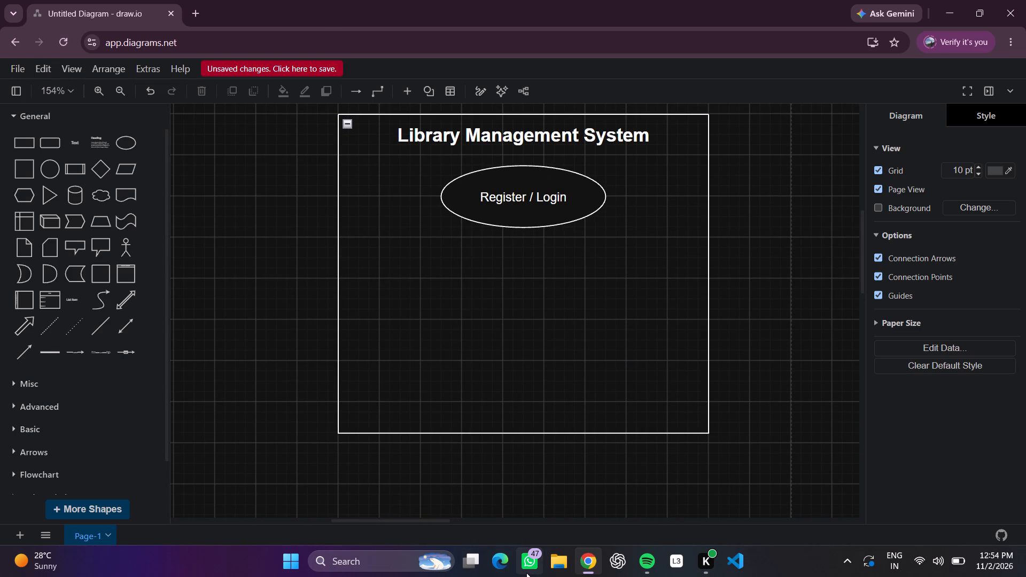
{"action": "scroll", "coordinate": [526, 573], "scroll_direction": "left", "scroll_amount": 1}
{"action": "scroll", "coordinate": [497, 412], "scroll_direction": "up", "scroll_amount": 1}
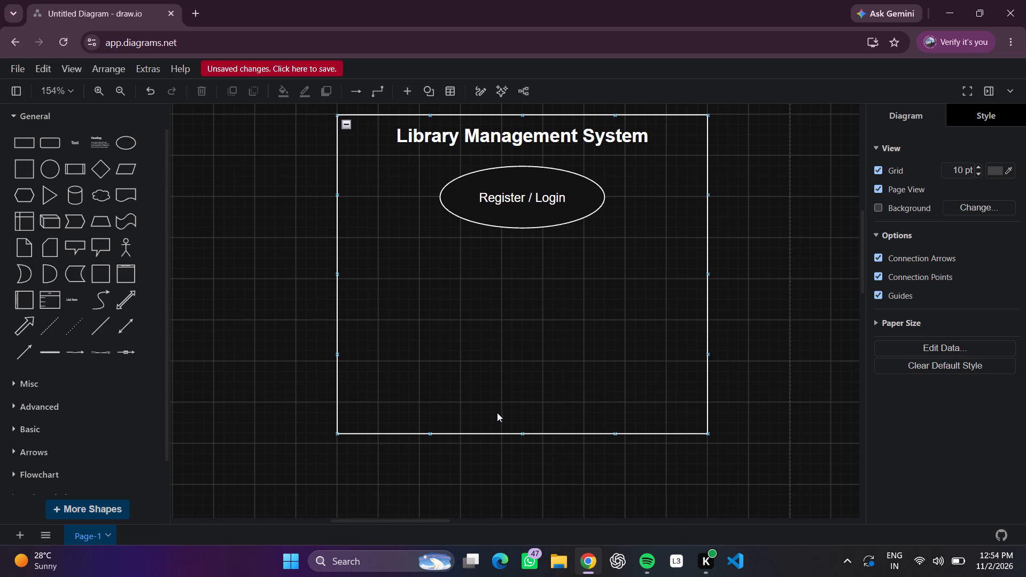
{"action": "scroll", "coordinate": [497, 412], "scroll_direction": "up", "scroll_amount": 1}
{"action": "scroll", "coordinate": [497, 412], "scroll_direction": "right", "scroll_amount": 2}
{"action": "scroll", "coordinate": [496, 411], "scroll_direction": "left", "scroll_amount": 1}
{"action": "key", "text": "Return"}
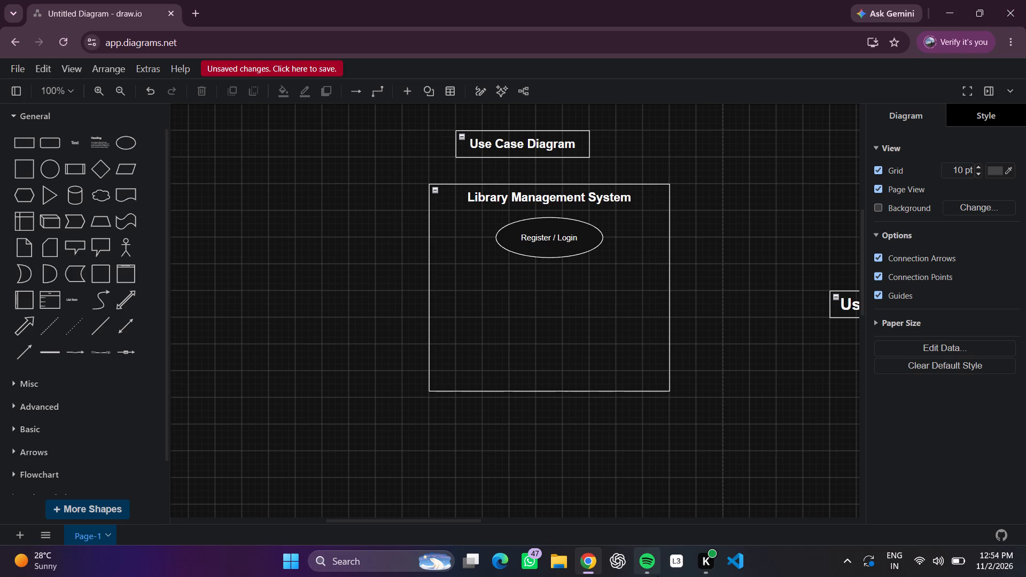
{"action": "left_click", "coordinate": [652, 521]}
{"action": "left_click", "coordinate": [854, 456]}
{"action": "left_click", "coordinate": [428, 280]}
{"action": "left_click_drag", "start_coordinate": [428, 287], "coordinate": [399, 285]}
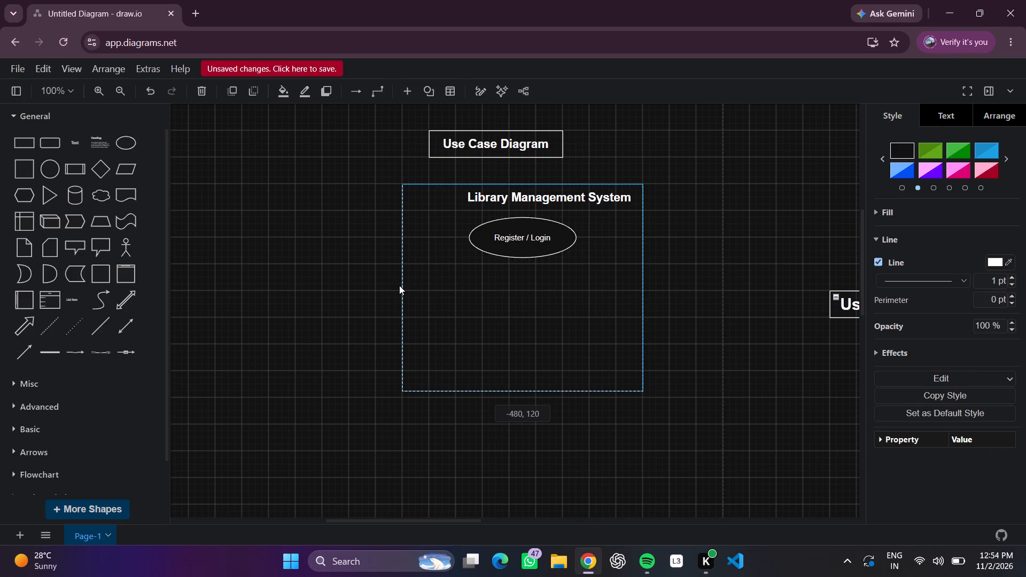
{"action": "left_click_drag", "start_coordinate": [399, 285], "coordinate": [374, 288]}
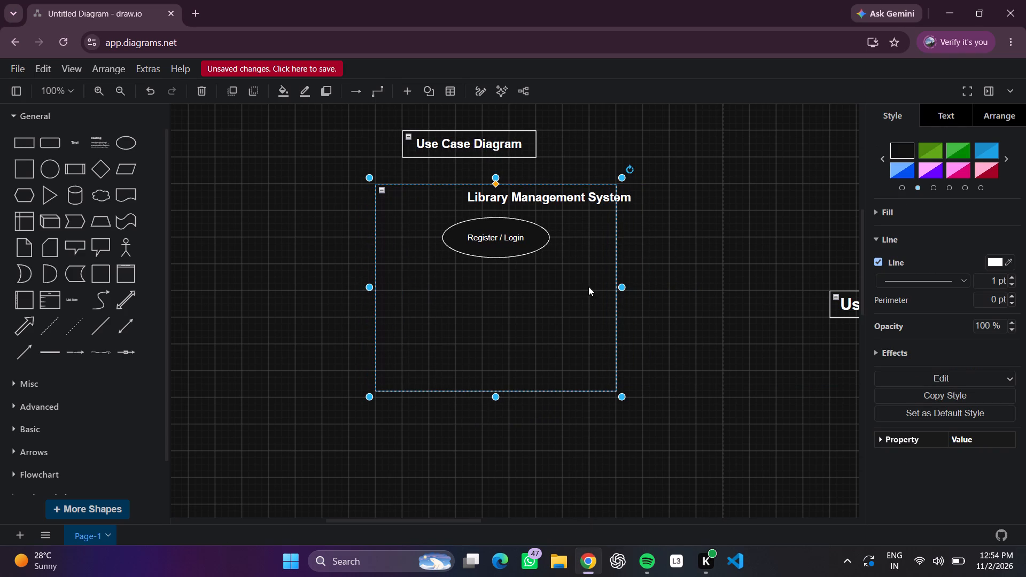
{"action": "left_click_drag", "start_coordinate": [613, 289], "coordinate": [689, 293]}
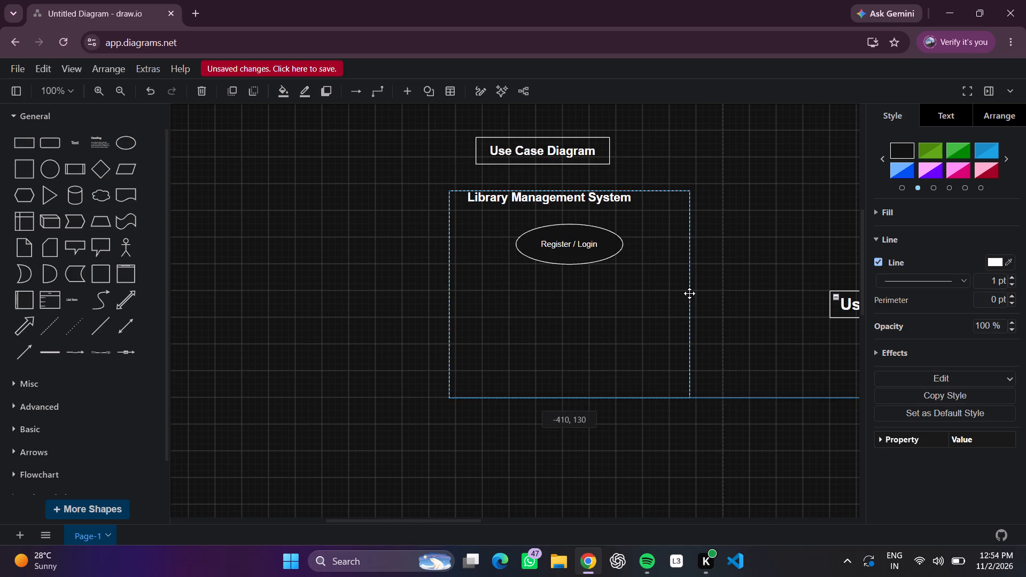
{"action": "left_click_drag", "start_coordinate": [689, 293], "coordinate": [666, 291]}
Enlarge the Library Management System frame to about 520 by 440, extending its right, bottom and left edges.
{"action": "left_click_drag", "start_coordinate": [675, 288], "coordinate": [706, 288]}
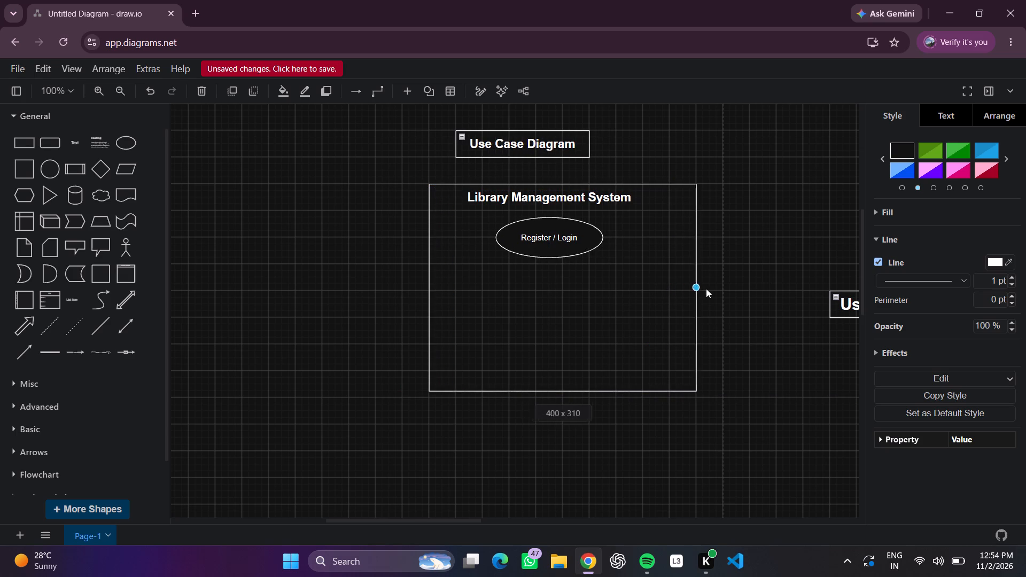
{"action": "left_click_drag", "start_coordinate": [706, 288], "coordinate": [721, 291]}
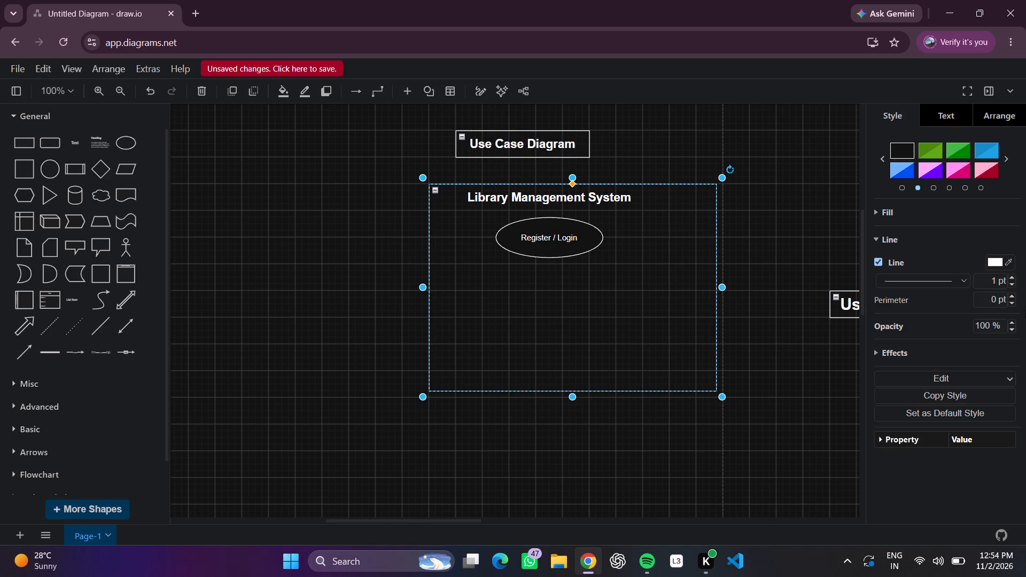
{"action": "left_click_drag", "start_coordinate": [722, 288], "coordinate": [731, 288]}
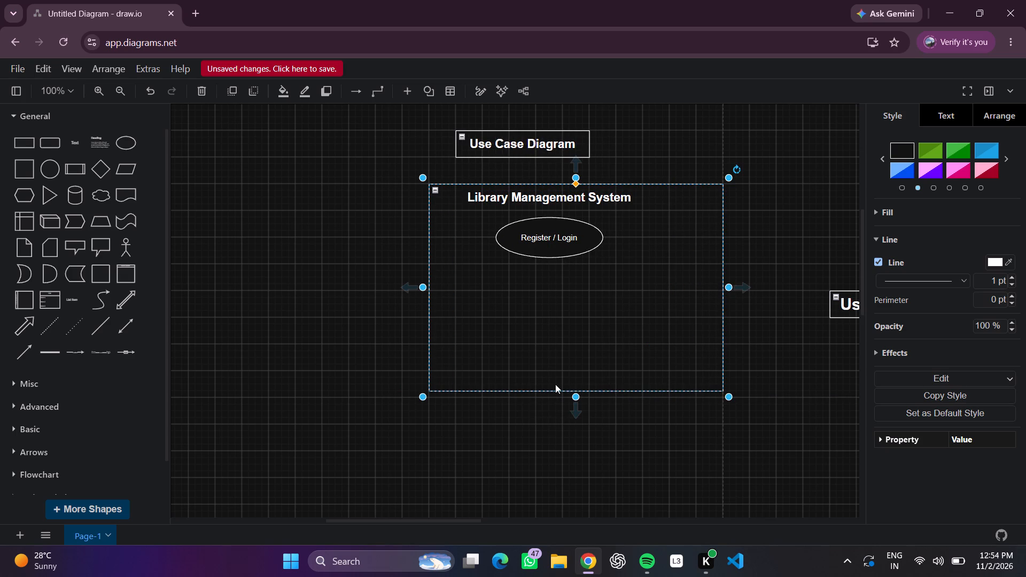
{"action": "left_click_drag", "start_coordinate": [574, 395], "coordinate": [575, 480]}
{"action": "left_click_drag", "start_coordinate": [424, 333], "coordinate": [362, 332]}
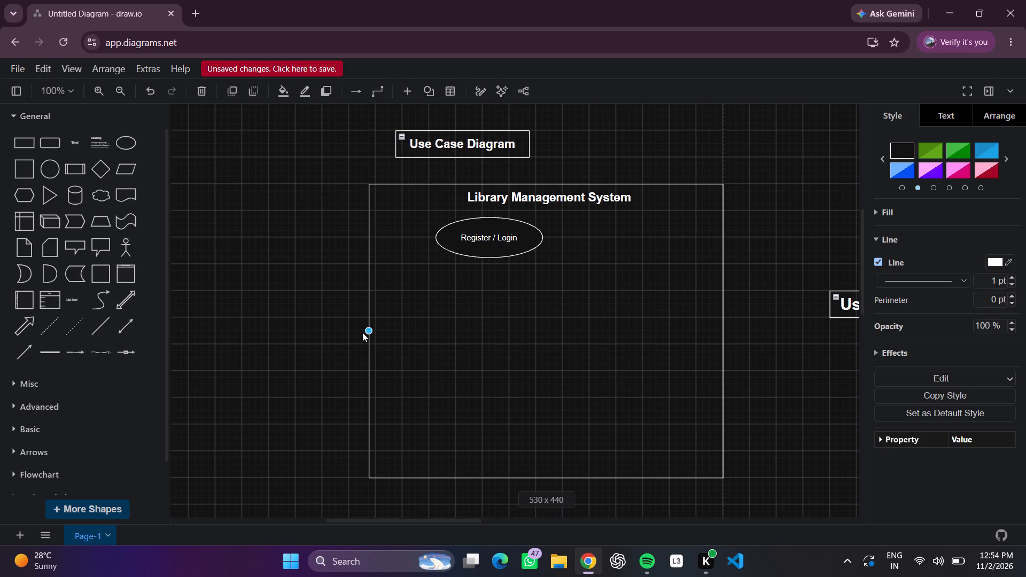
{"action": "left_click_drag", "start_coordinate": [362, 332], "coordinate": [371, 341]}
Move the Register / Login ellipse toward the left side of the Library Management System frame, keeping the frame in place.
{"action": "left_click", "coordinate": [599, 355]}
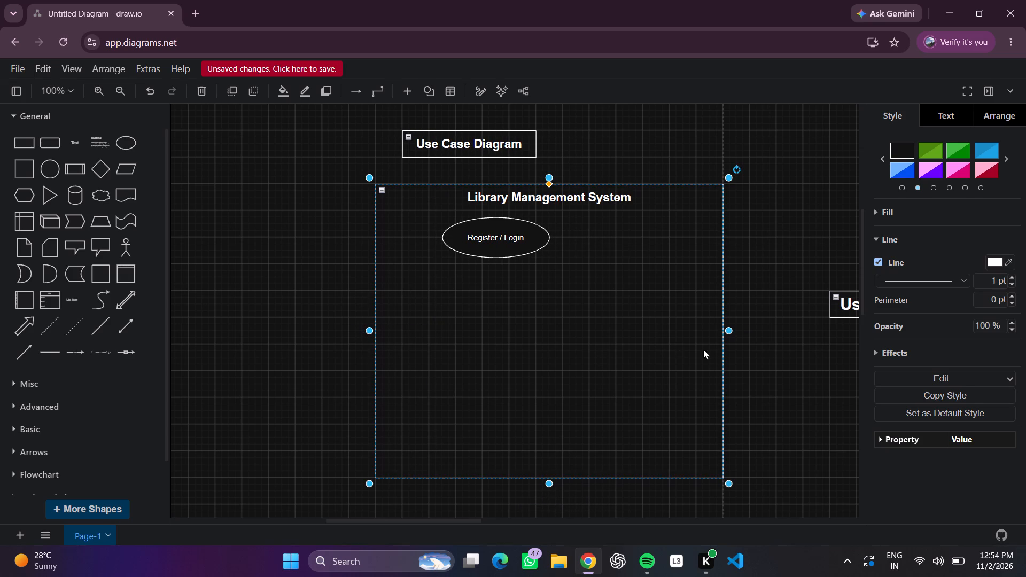
{"action": "left_click", "coordinate": [512, 248]}
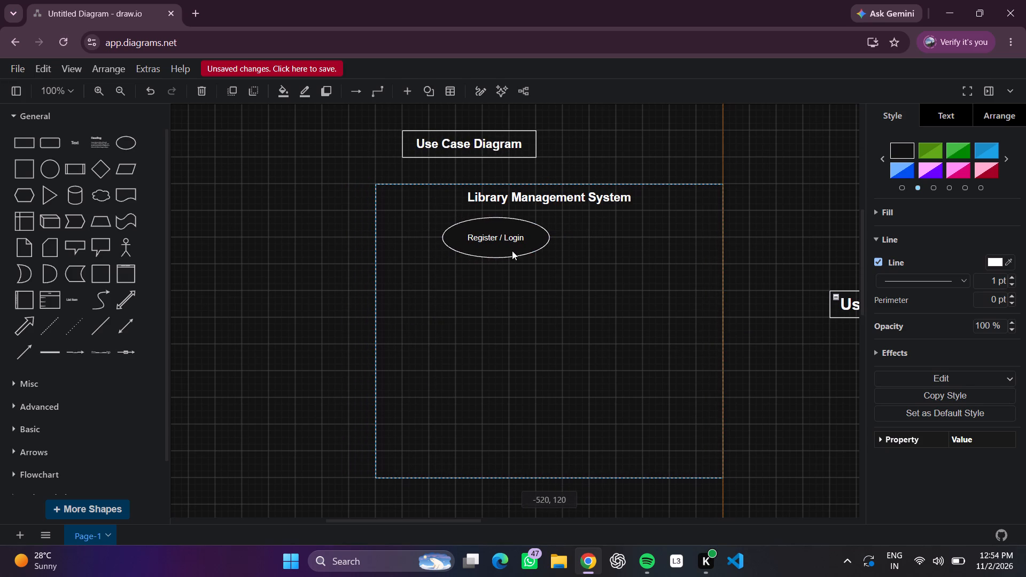
{"action": "left_click_drag", "start_coordinate": [505, 244], "coordinate": [514, 247]}
{"action": "left_click", "coordinate": [505, 236]}
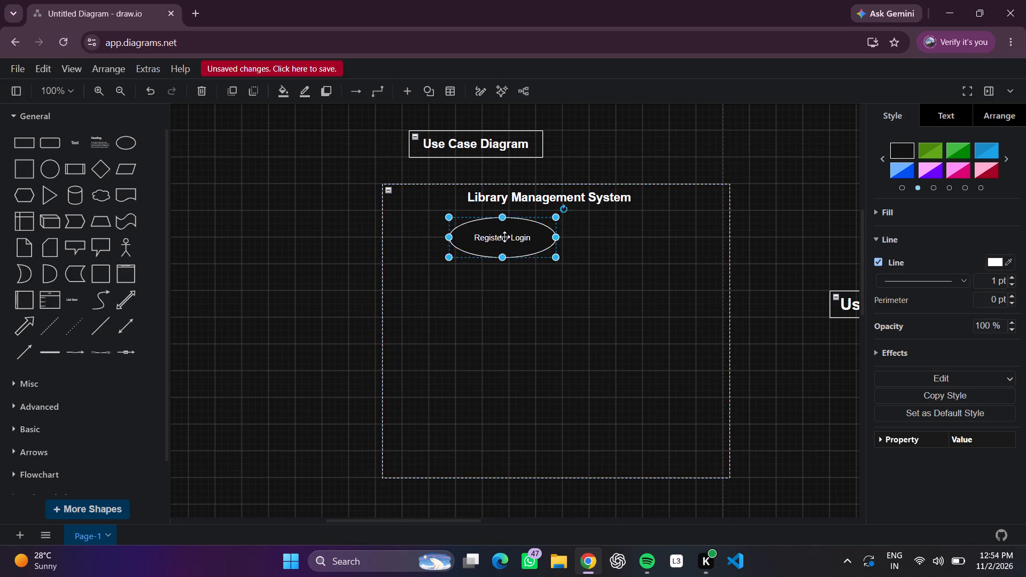
{"action": "left_click_drag", "start_coordinate": [504, 237], "coordinate": [484, 238]}
{"action": "left_click", "coordinate": [633, 291]}
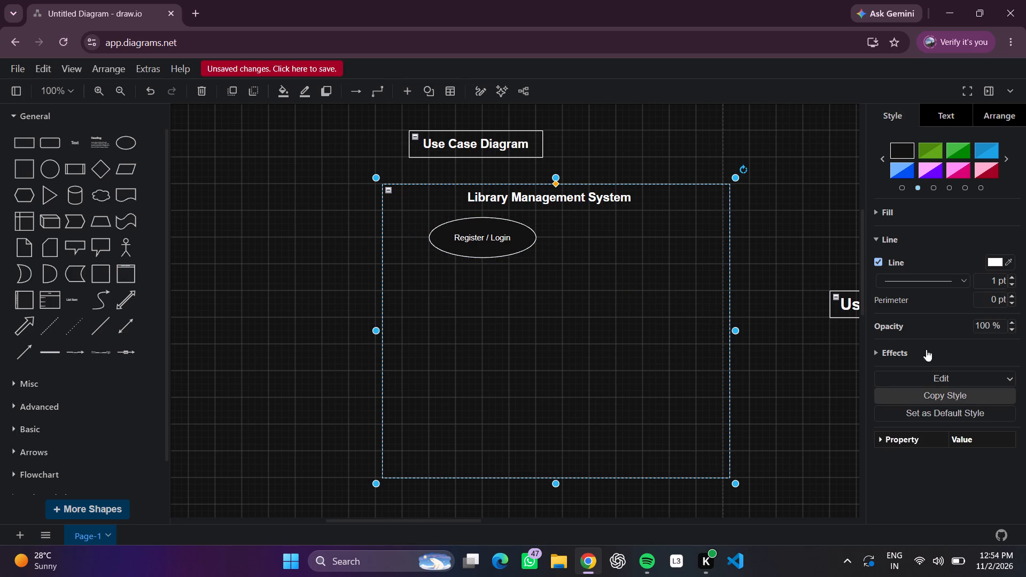
{"action": "left_click", "coordinate": [561, 341]}
{"action": "left_click_drag", "start_coordinate": [478, 244], "coordinate": [472, 243]}
{"action": "left_click", "coordinate": [587, 318]}
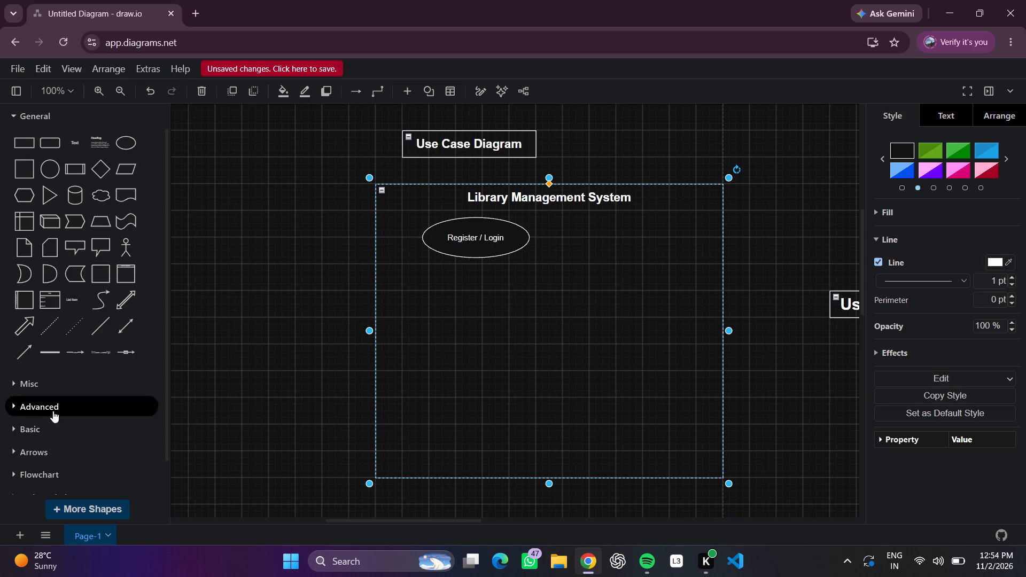
Add a blank ellipse inside the frame to the right of Register / Login and widen it slightly.
{"action": "left_click", "coordinate": [129, 142]}
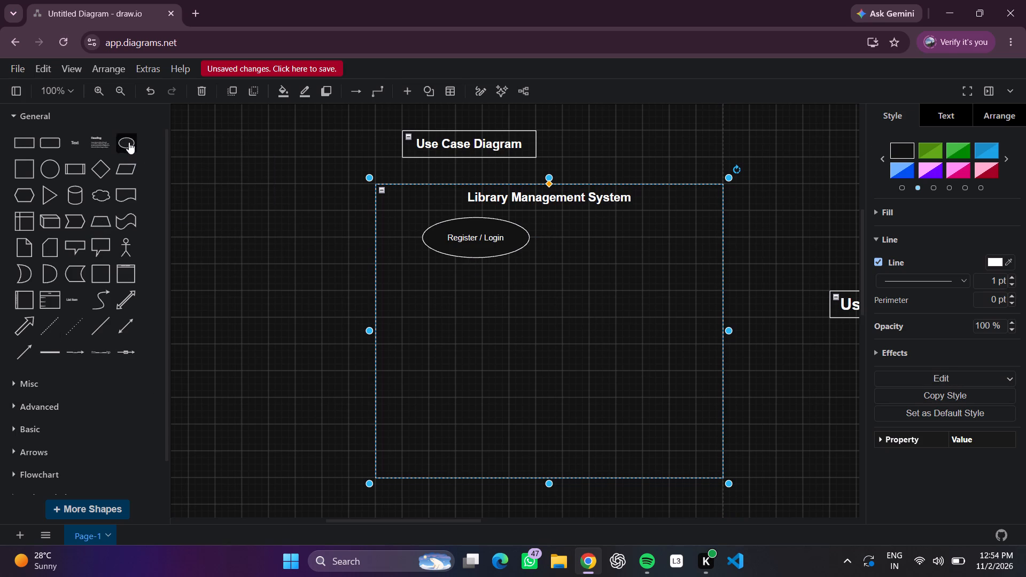
{"action": "left_click_drag", "start_coordinate": [496, 311], "coordinate": [618, 244]}
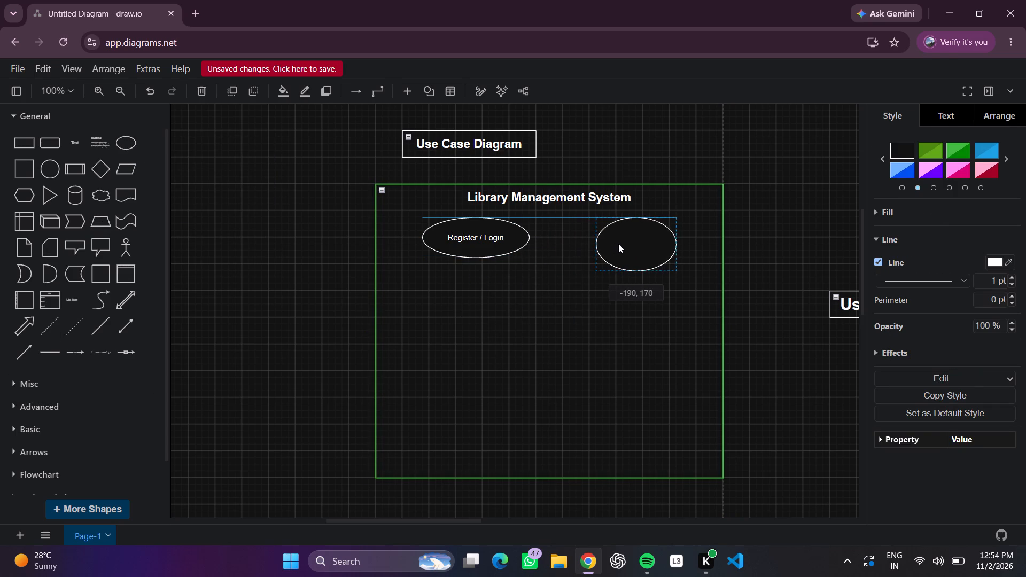
{"action": "left_click_drag", "start_coordinate": [618, 244], "coordinate": [621, 241]}
{"action": "left_click_drag", "start_coordinate": [603, 236], "coordinate": [592, 235]}
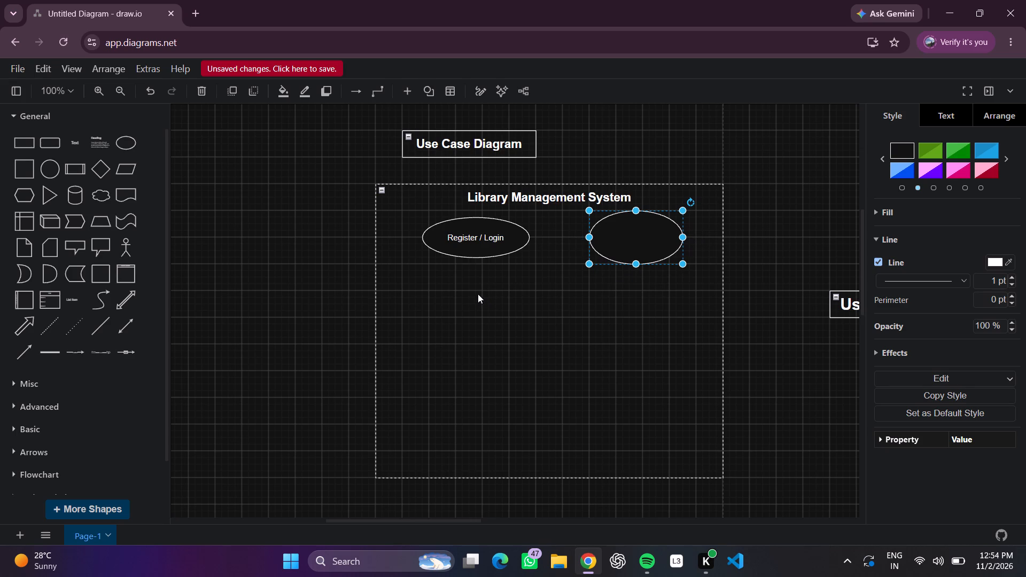
{"action": "left_click_drag", "start_coordinate": [467, 239], "coordinate": [473, 238]}
{"action": "left_click", "coordinate": [544, 323]}
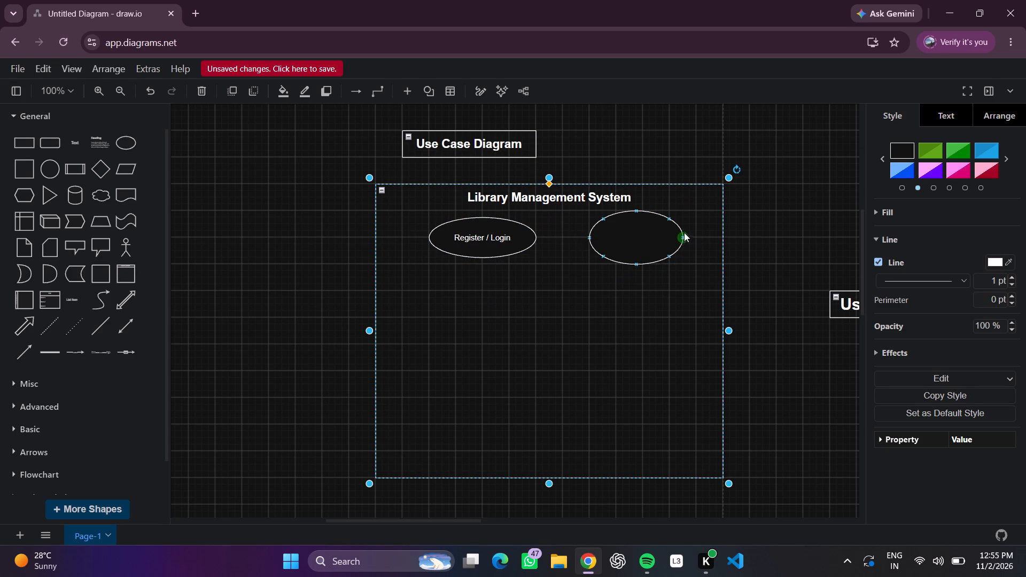
Widen the blank ellipse to about 170 and reduce its height to match the Register / Login ellipse.
{"action": "left_click", "coordinate": [662, 233]}
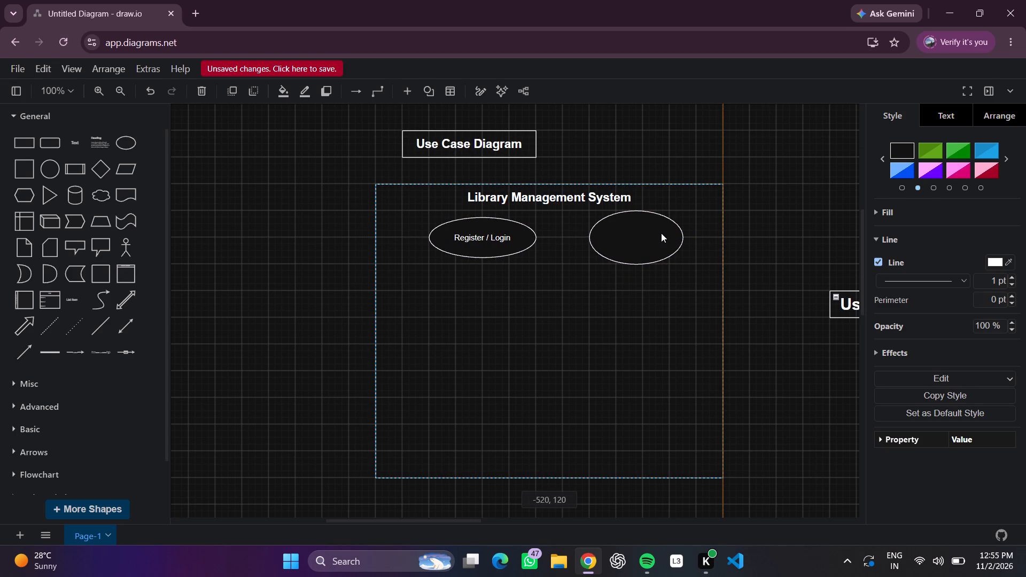
{"action": "left_click", "coordinate": [661, 233]}
{"action": "left_click", "coordinate": [661, 233]}
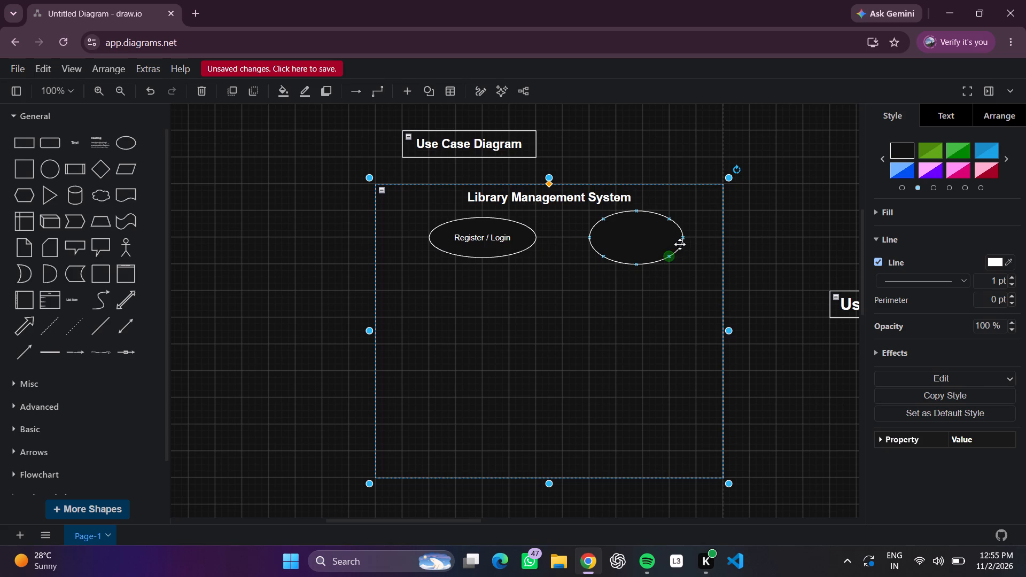
{"action": "left_click", "coordinate": [683, 240]}
{"action": "left_click_drag", "start_coordinate": [683, 240], "coordinate": [700, 237]}
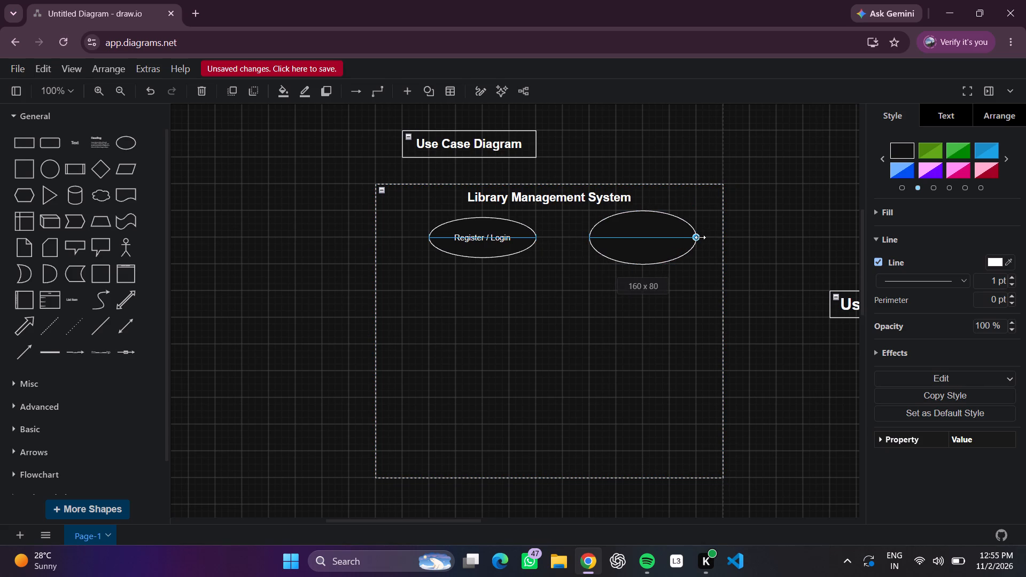
{"action": "left_click_drag", "start_coordinate": [700, 237], "coordinate": [701, 237]}
{"action": "left_click_drag", "start_coordinate": [645, 262], "coordinate": [647, 260]}
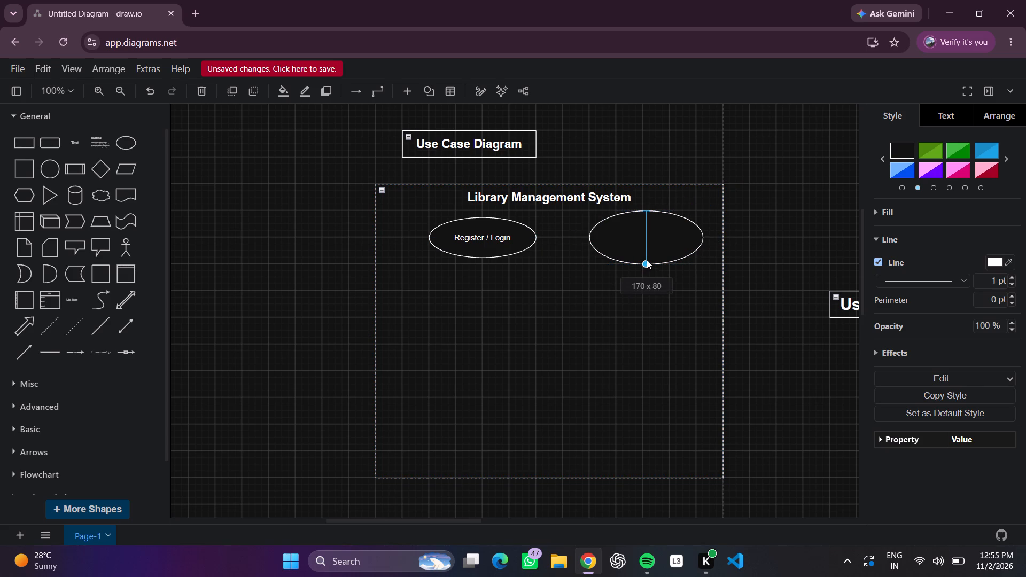
{"action": "left_click_drag", "start_coordinate": [647, 260], "coordinate": [647, 257]}
{"action": "left_click", "coordinate": [648, 206]}
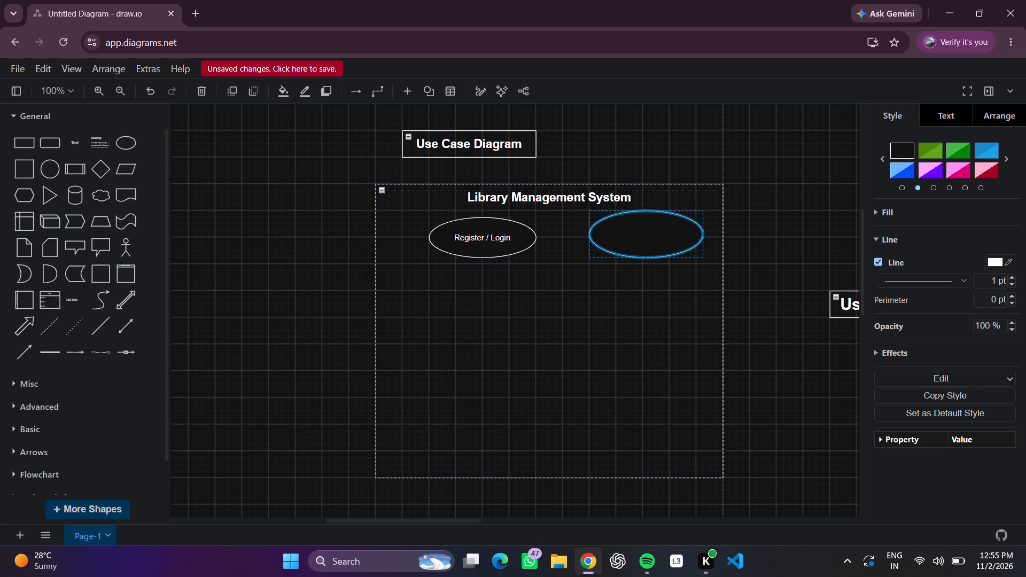
{"action": "left_click", "coordinate": [607, 279]}
{"action": "left_click", "coordinate": [629, 239]}
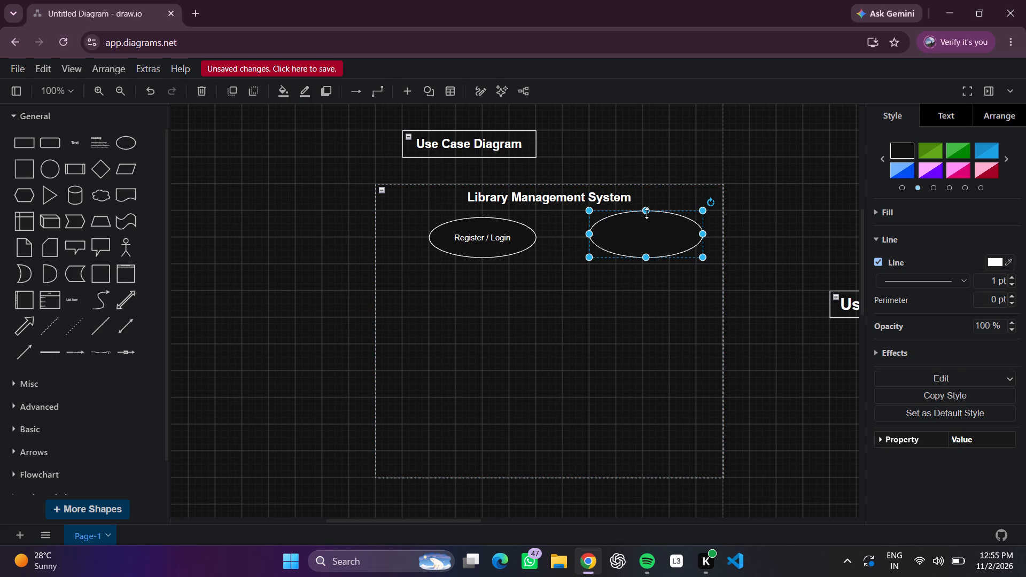
{"action": "left_click_drag", "start_coordinate": [647, 213], "coordinate": [647, 218]}
{"action": "left_click", "coordinate": [682, 326]}
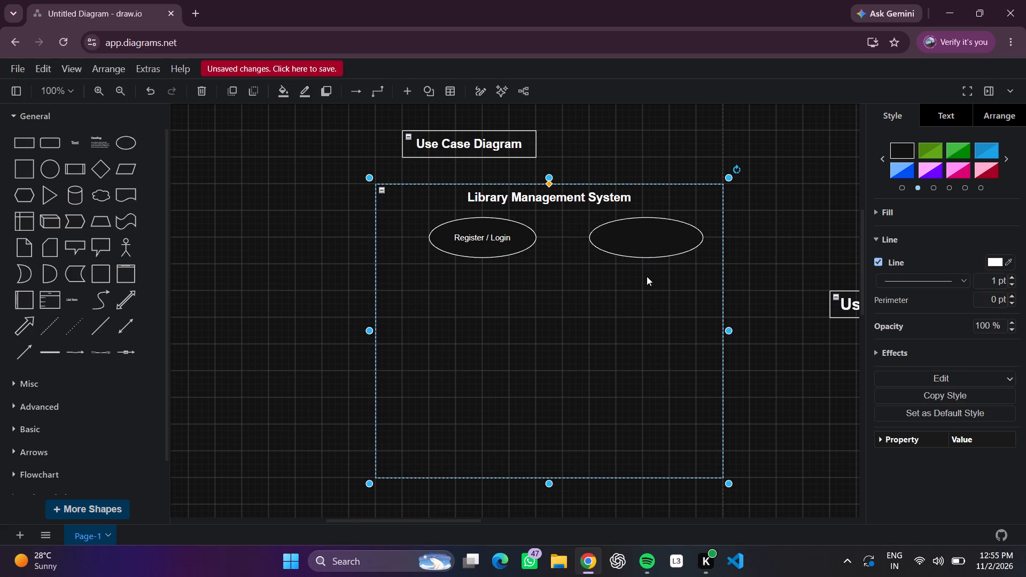
{"action": "left_click", "coordinate": [640, 240]}
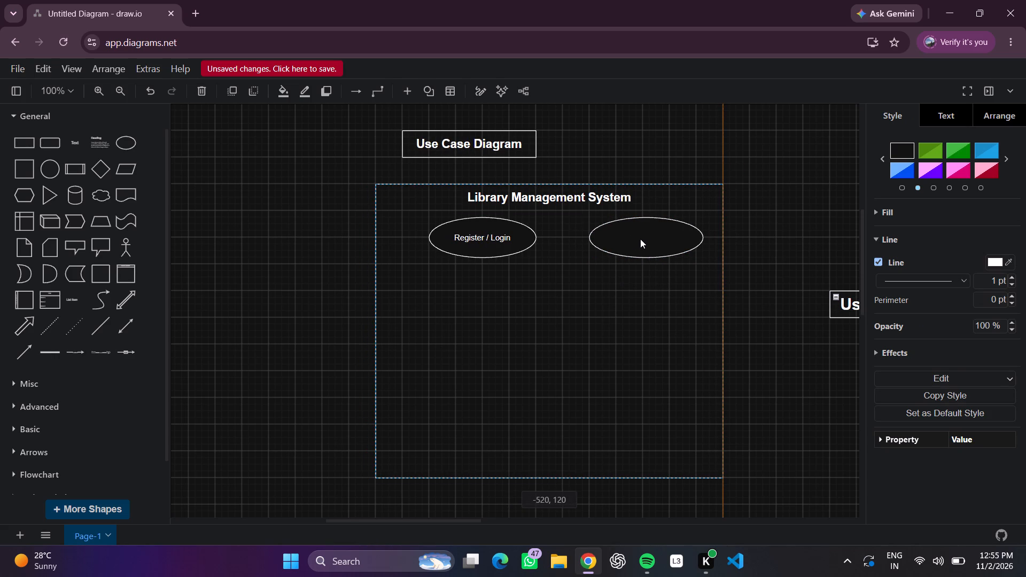
{"action": "left_click", "coordinate": [680, 310]}
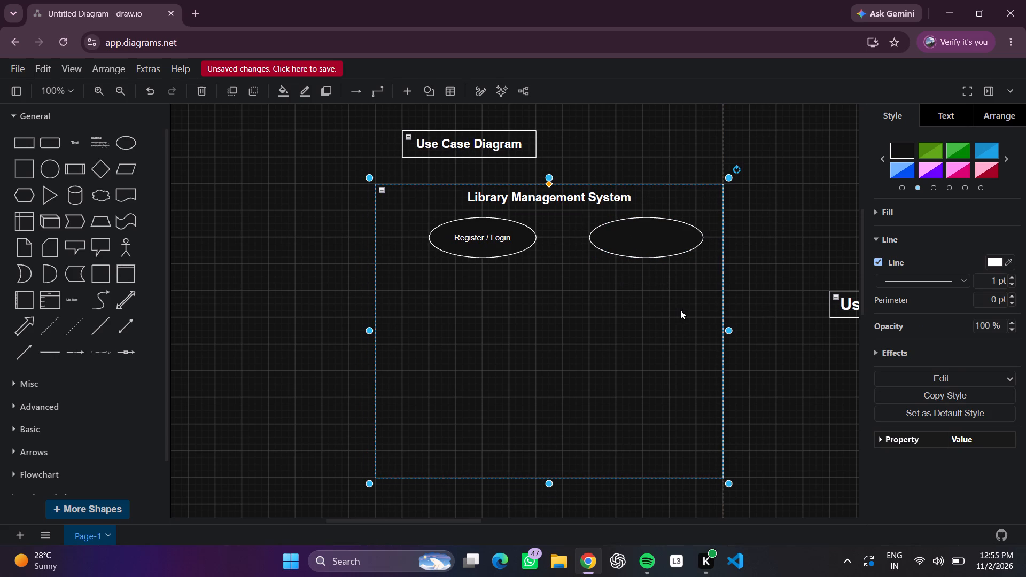
Move the Register / Login ellipse further left, close to the frame's left edge.
{"action": "left_click", "coordinate": [500, 240]}
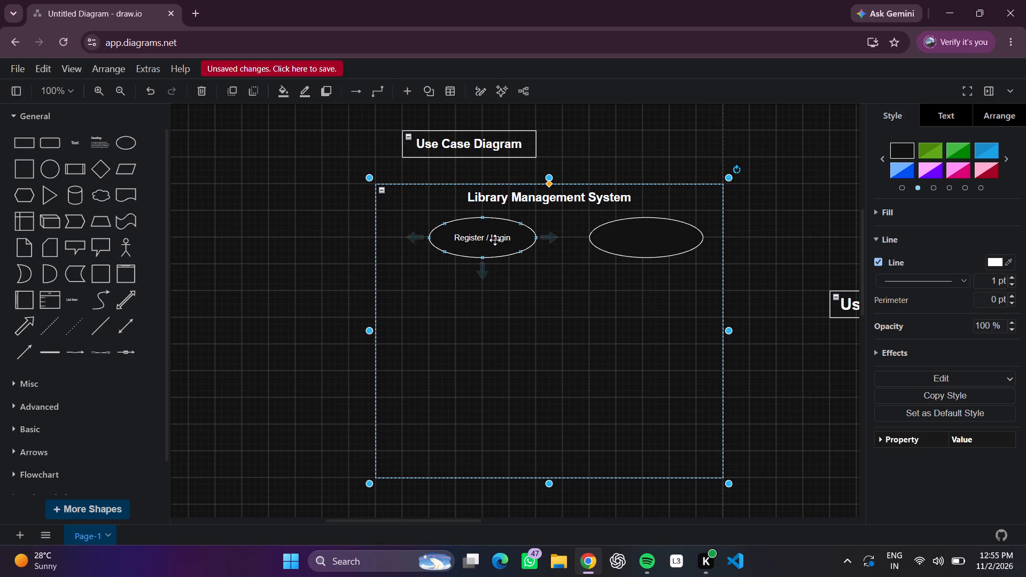
{"action": "left_click", "coordinate": [494, 240]}
{"action": "left_click_drag", "start_coordinate": [494, 239], "coordinate": [470, 239]}
{"action": "left_click", "coordinate": [662, 322]}
Shift the blank ellipse slightly left and narrow it to the same width as the Register / Login ellipse.
{"action": "left_click", "coordinate": [647, 240]}
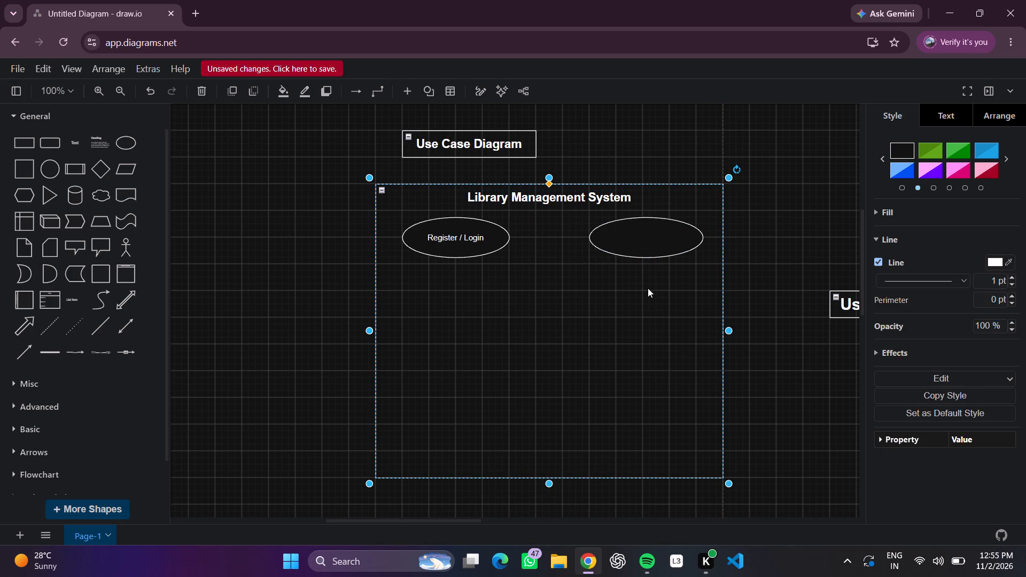
{"action": "left_click", "coordinate": [638, 243]}
{"action": "left_click_drag", "start_coordinate": [635, 241], "coordinate": [628, 239]}
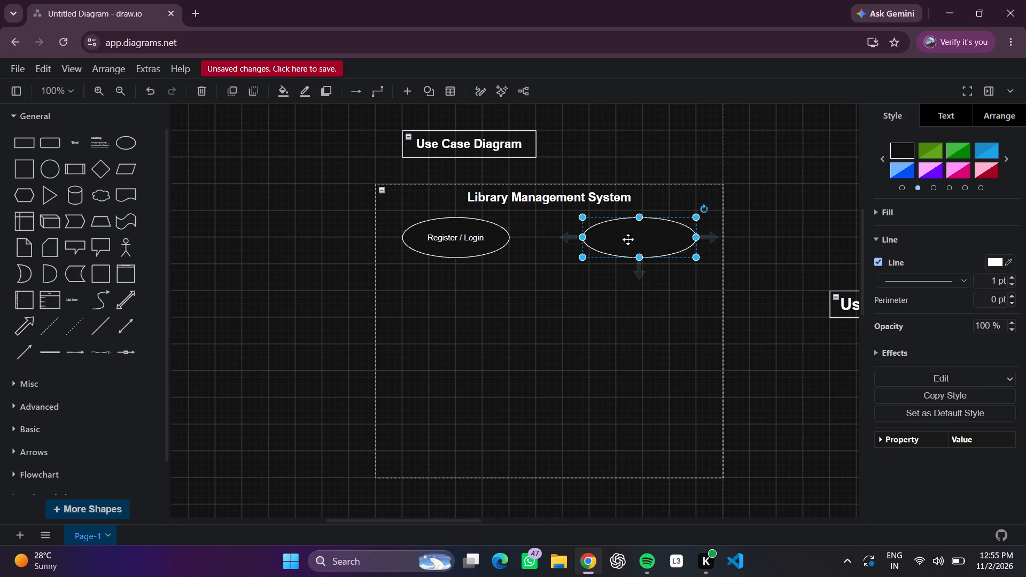
{"action": "left_click", "coordinate": [653, 295]}
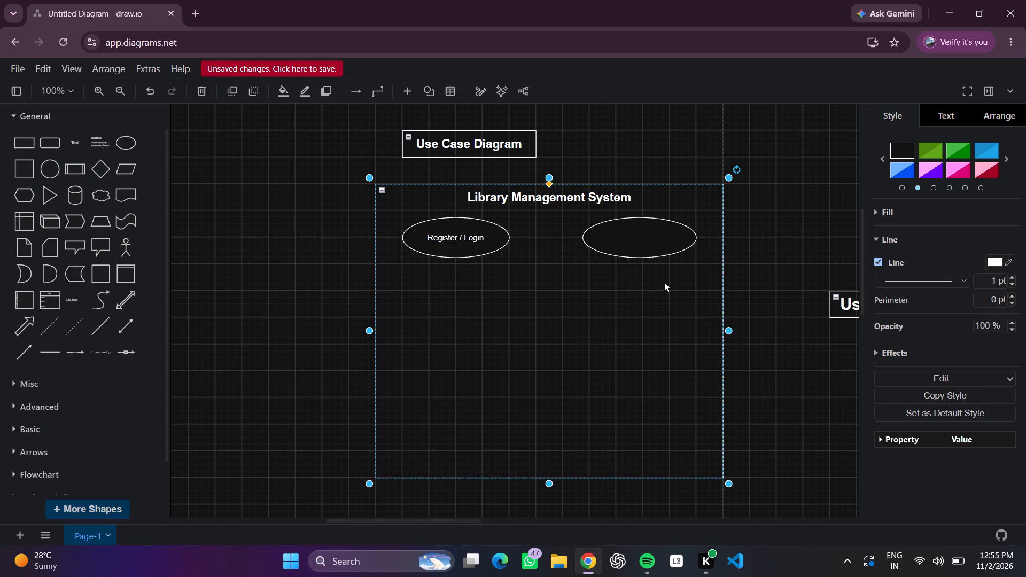
{"action": "left_click", "coordinate": [584, 236]}
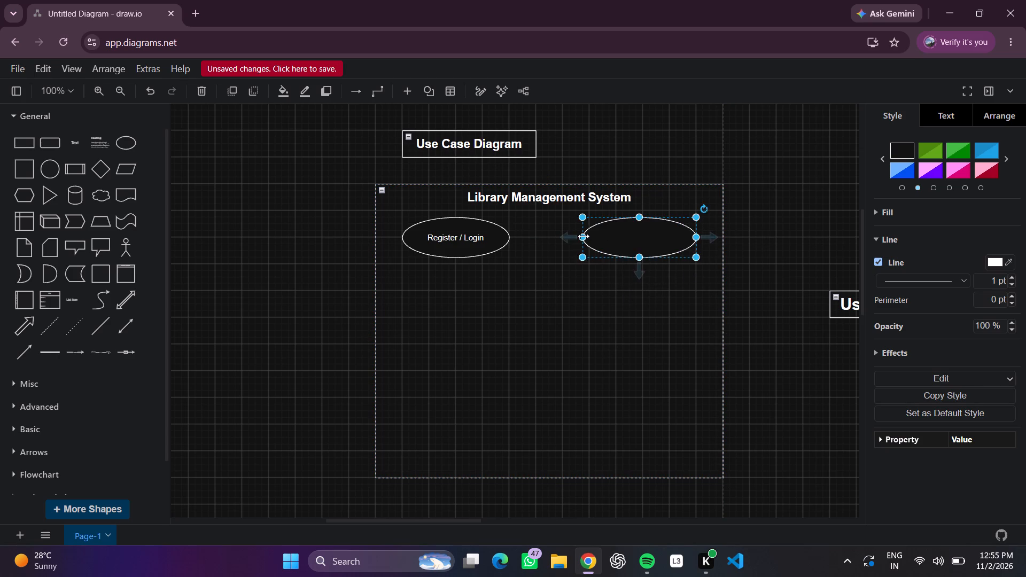
{"action": "left_click_drag", "start_coordinate": [584, 236], "coordinate": [589, 236]}
{"action": "left_click", "coordinate": [618, 298]}
{"action": "left_click", "coordinate": [626, 244]}
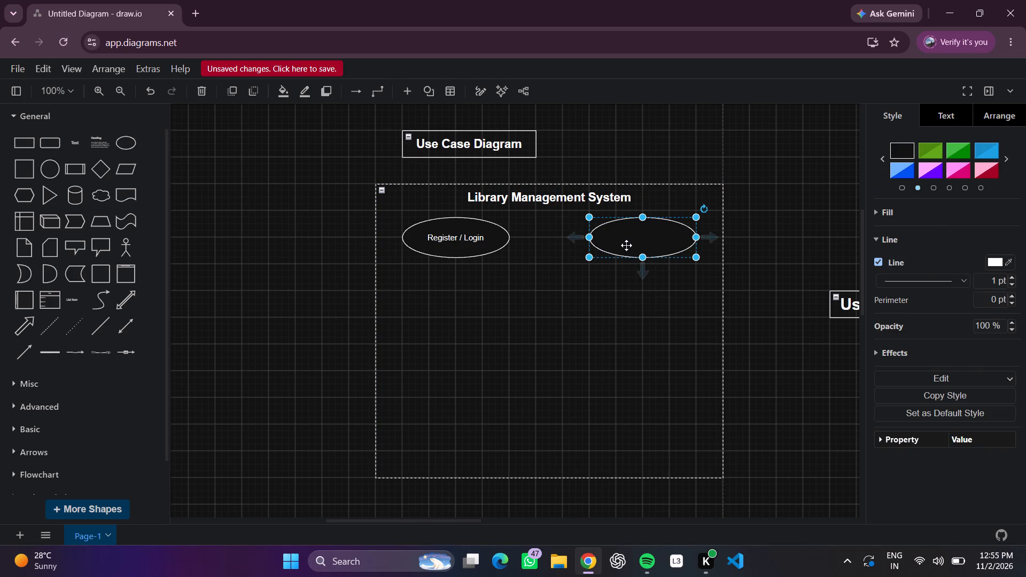
{"action": "left_click", "coordinate": [469, 247]}
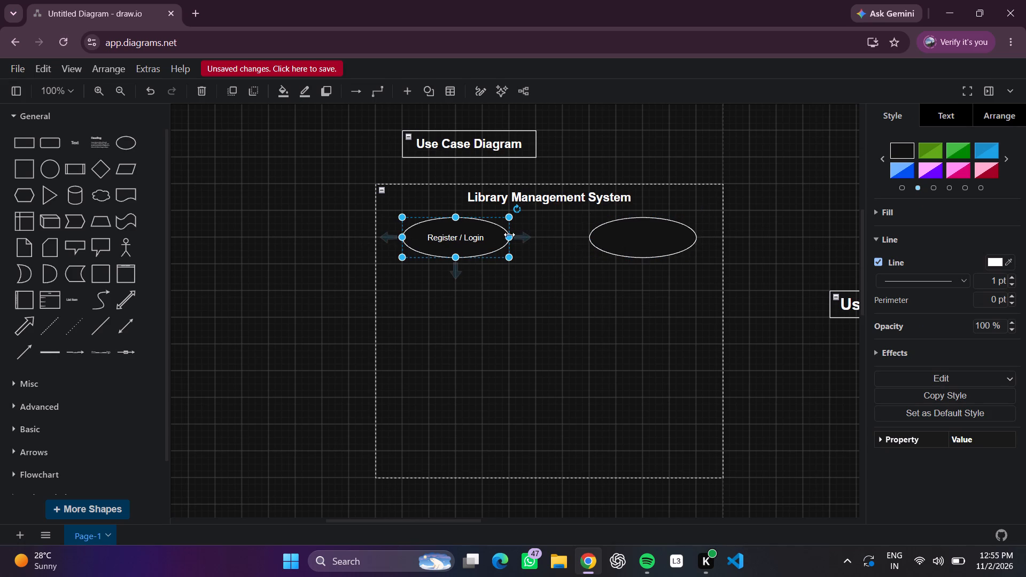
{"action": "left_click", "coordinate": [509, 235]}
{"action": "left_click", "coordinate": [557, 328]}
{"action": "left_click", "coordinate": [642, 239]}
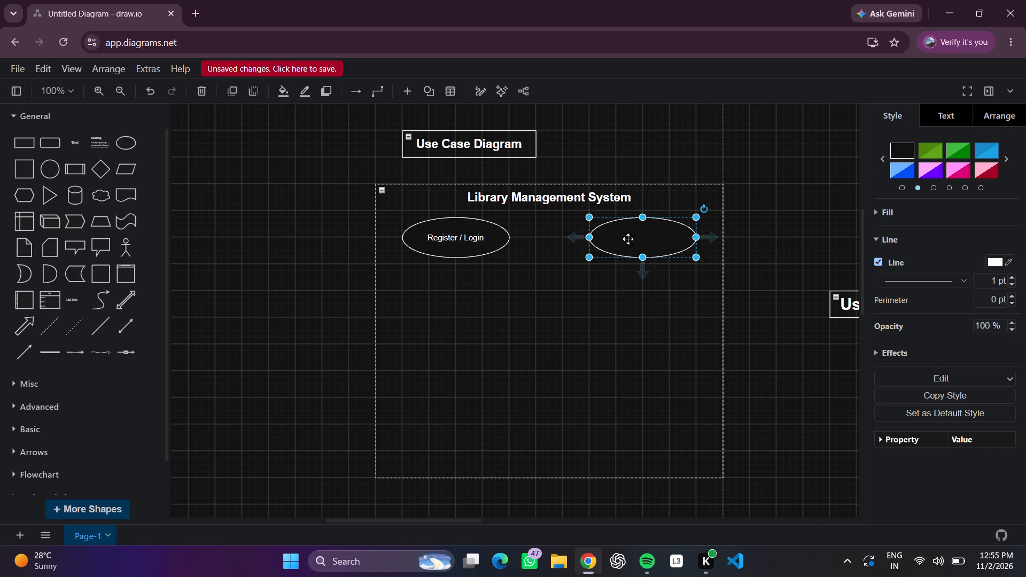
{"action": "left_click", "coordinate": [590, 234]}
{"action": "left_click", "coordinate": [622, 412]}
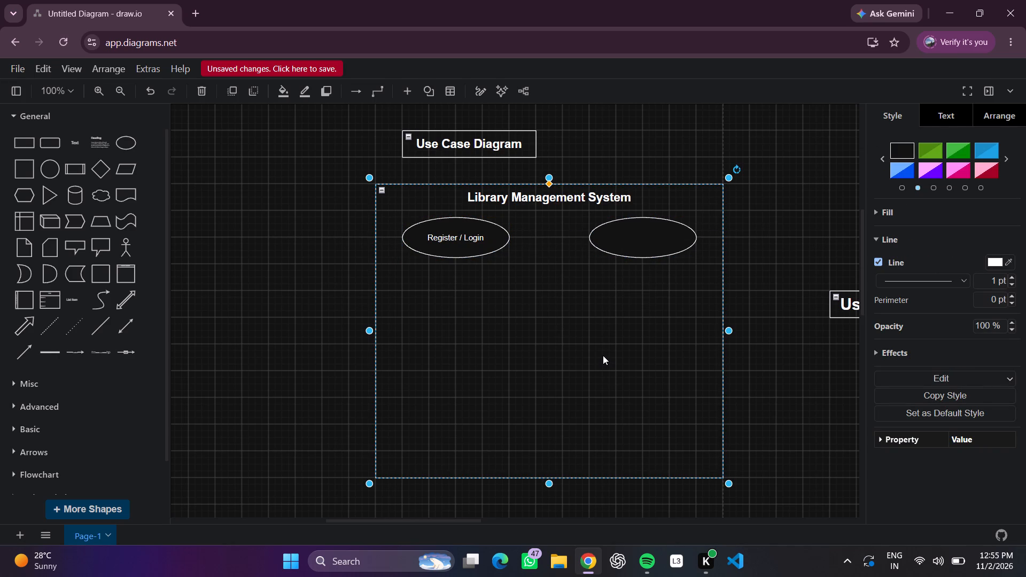
Add a blank ellipse inside the frame below Register / Login, 160 wide, aligned with that ellipse and matching its height.
{"action": "left_click", "coordinate": [120, 132]}
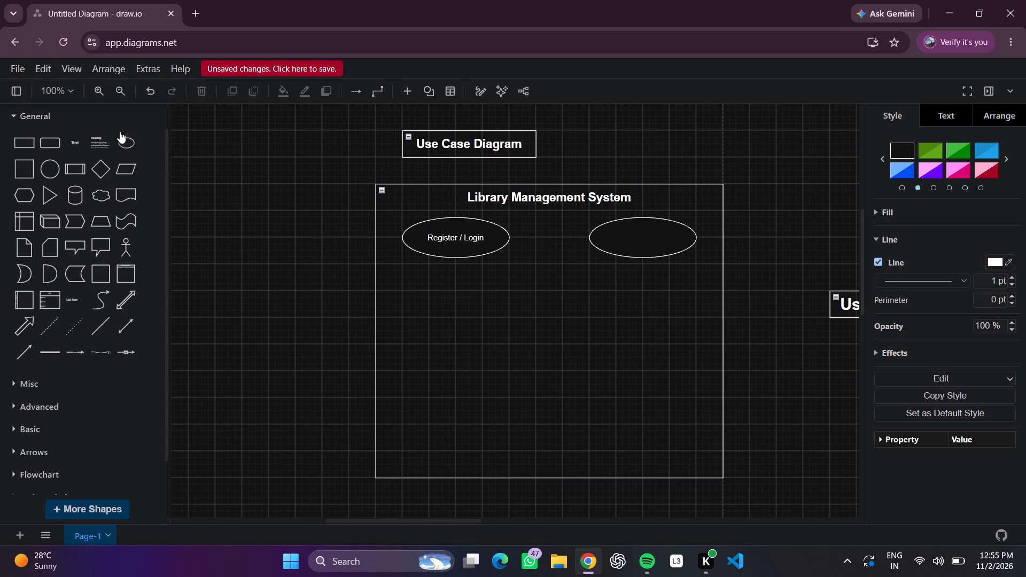
{"action": "left_click_drag", "start_coordinate": [504, 316], "coordinate": [437, 322]}
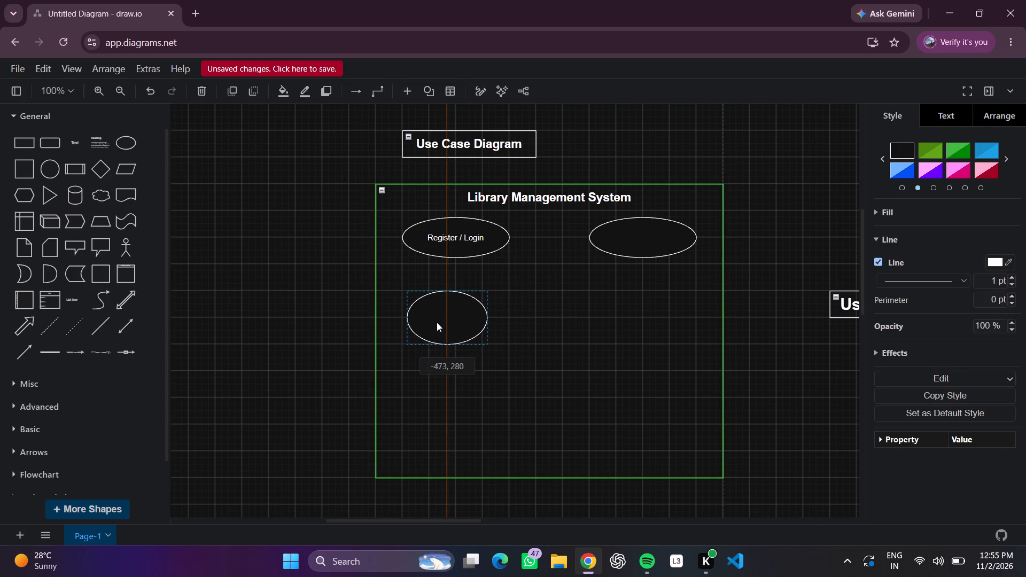
{"action": "left_click_drag", "start_coordinate": [437, 322], "coordinate": [447, 325]}
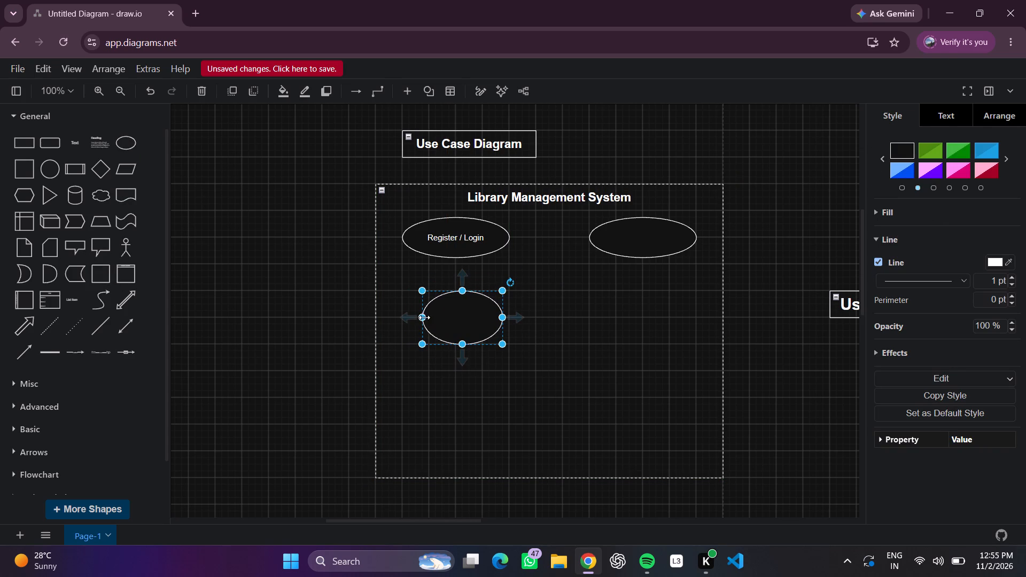
{"action": "left_click_drag", "start_coordinate": [424, 317], "coordinate": [404, 317]}
{"action": "left_click", "coordinate": [503, 318]}
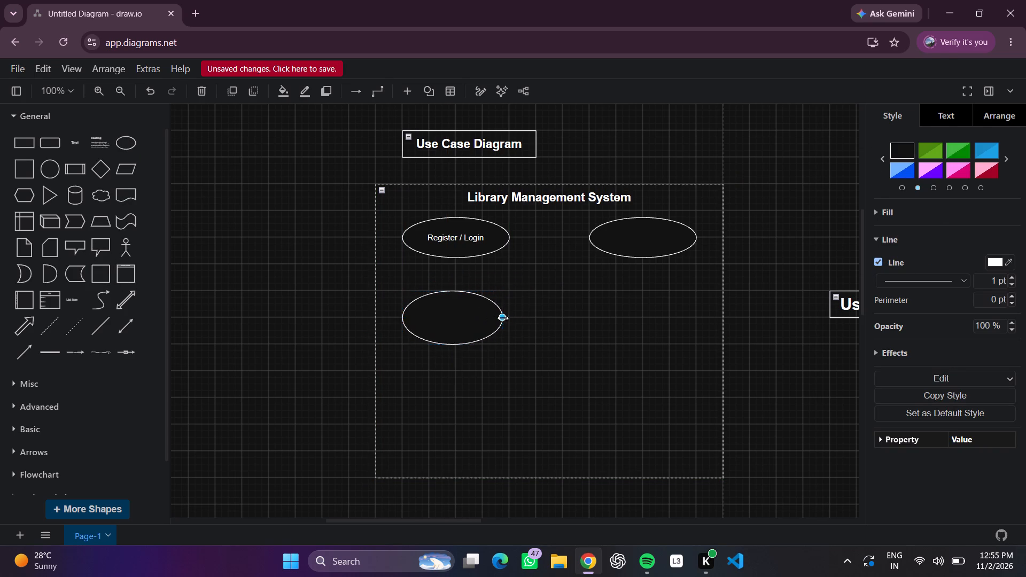
{"action": "left_click_drag", "start_coordinate": [457, 346], "coordinate": [458, 340]}
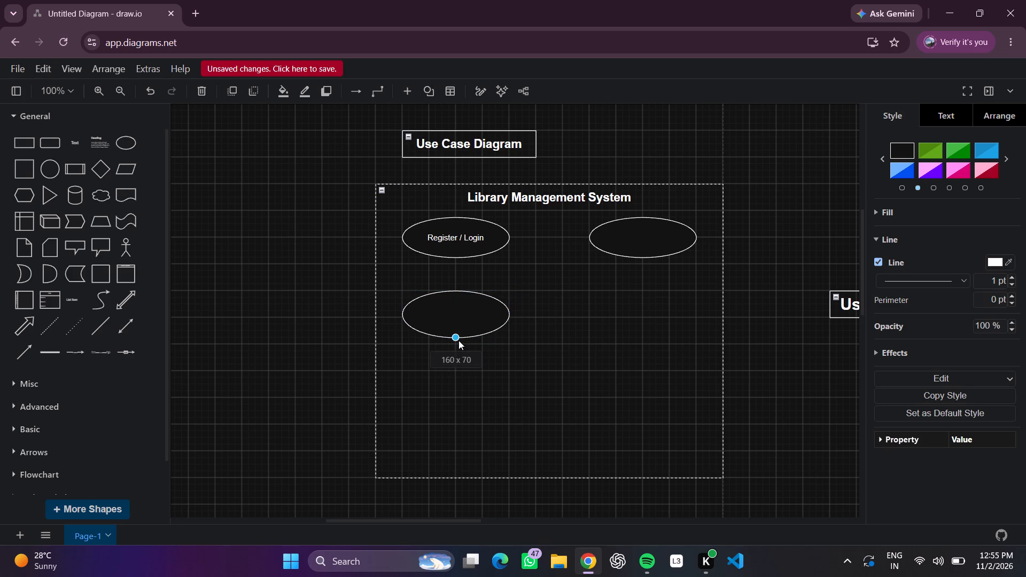
{"action": "left_click_drag", "start_coordinate": [458, 340], "coordinate": [458, 336]}
{"action": "left_click", "coordinate": [453, 294]}
{"action": "left_click_drag", "start_coordinate": [455, 289], "coordinate": [455, 292]}
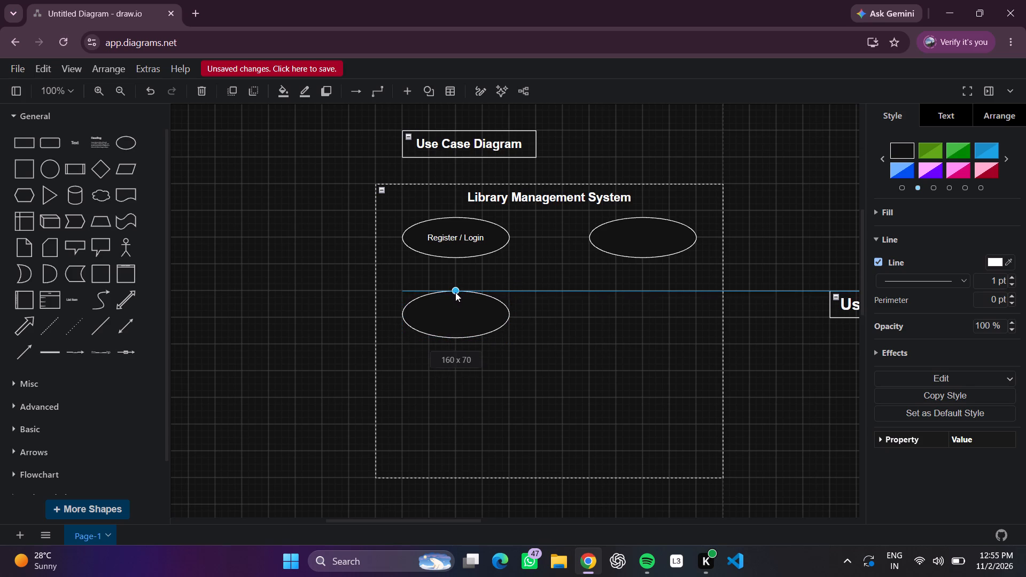
{"action": "left_click_drag", "start_coordinate": [455, 292], "coordinate": [455, 296]}
{"action": "left_click", "coordinate": [557, 337]}
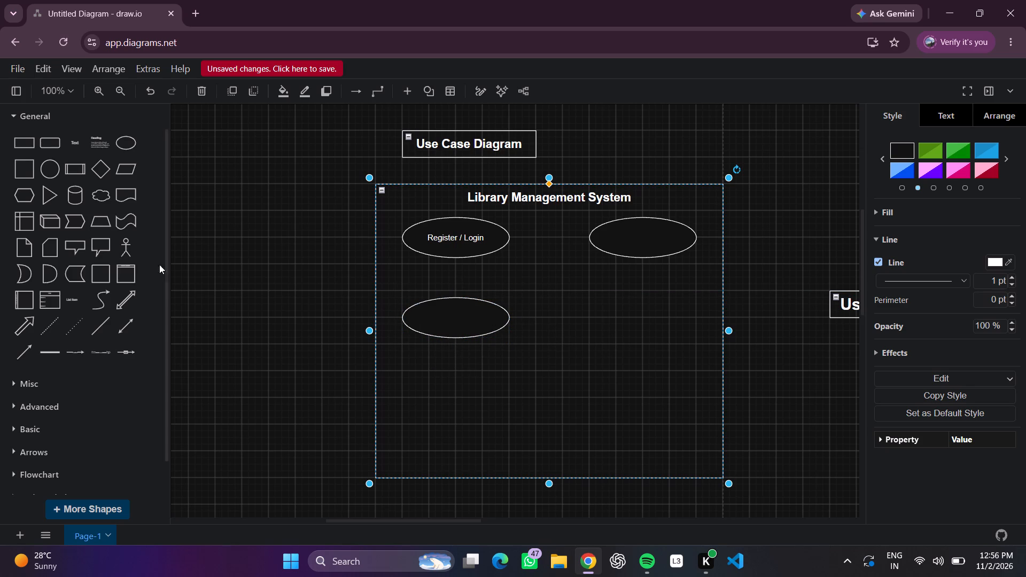
Add another blank ellipse below the upper blank one, aligned in its column and row, and resize it to match the other ellipses.
{"action": "left_click", "coordinate": [126, 139]}
{"action": "left_click_drag", "start_coordinate": [523, 314], "coordinate": [612, 319]}
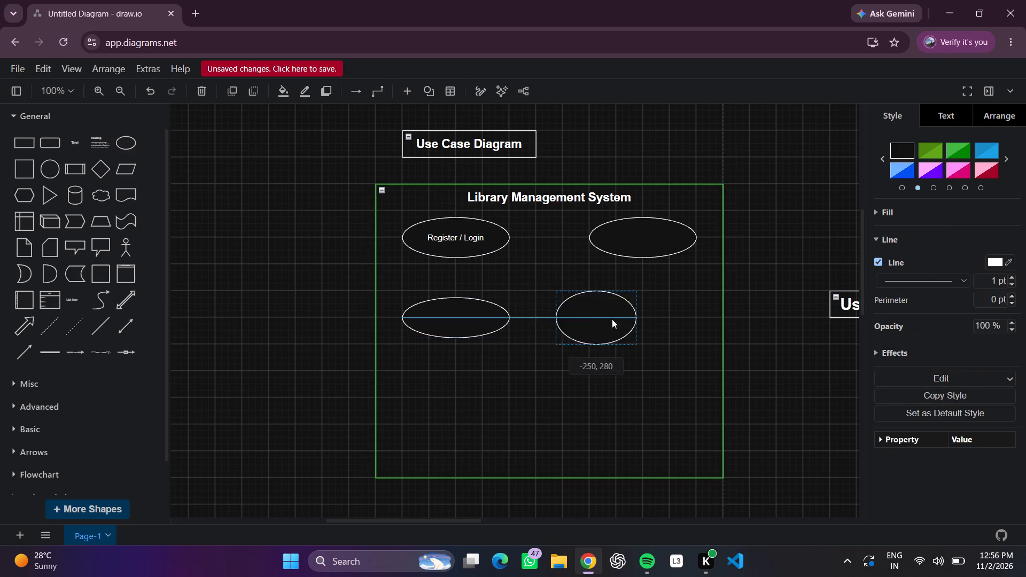
{"action": "left_click_drag", "start_coordinate": [612, 319], "coordinate": [636, 320]}
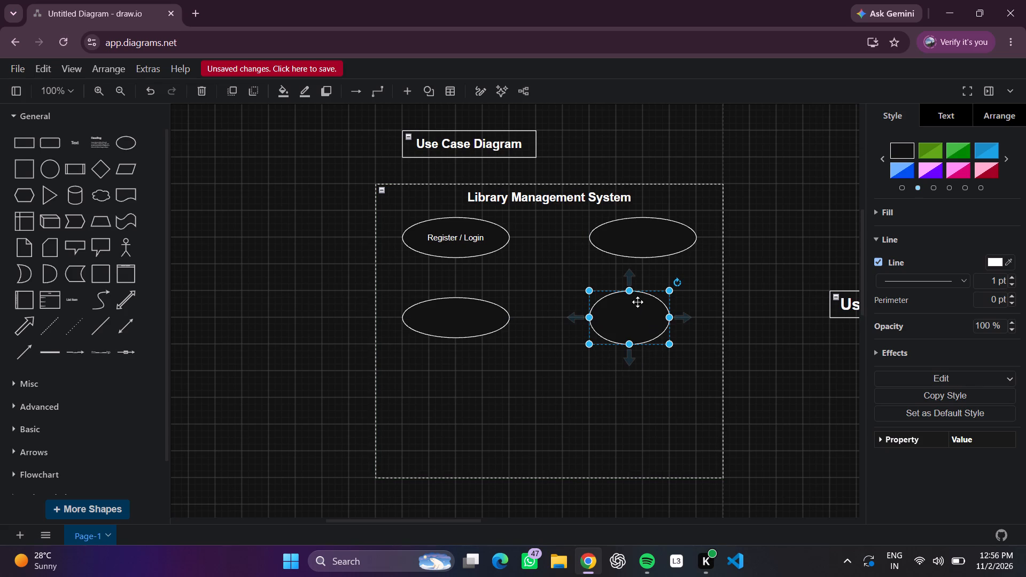
{"action": "left_click_drag", "start_coordinate": [636, 313], "coordinate": [643, 311]}
{"action": "left_click_drag", "start_coordinate": [600, 316], "coordinate": [599, 316]}
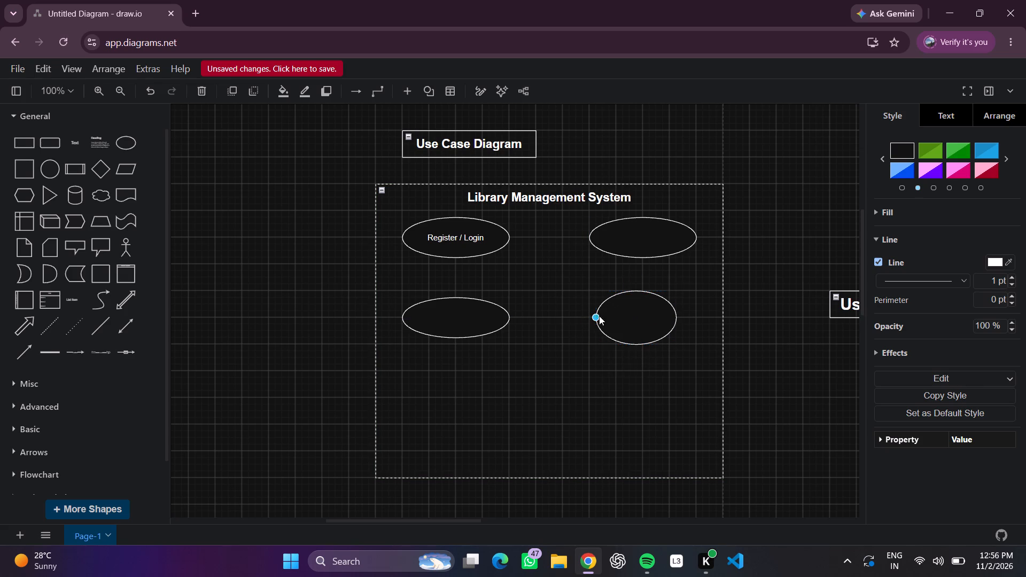
{"action": "left_click_drag", "start_coordinate": [599, 316], "coordinate": [595, 316]}
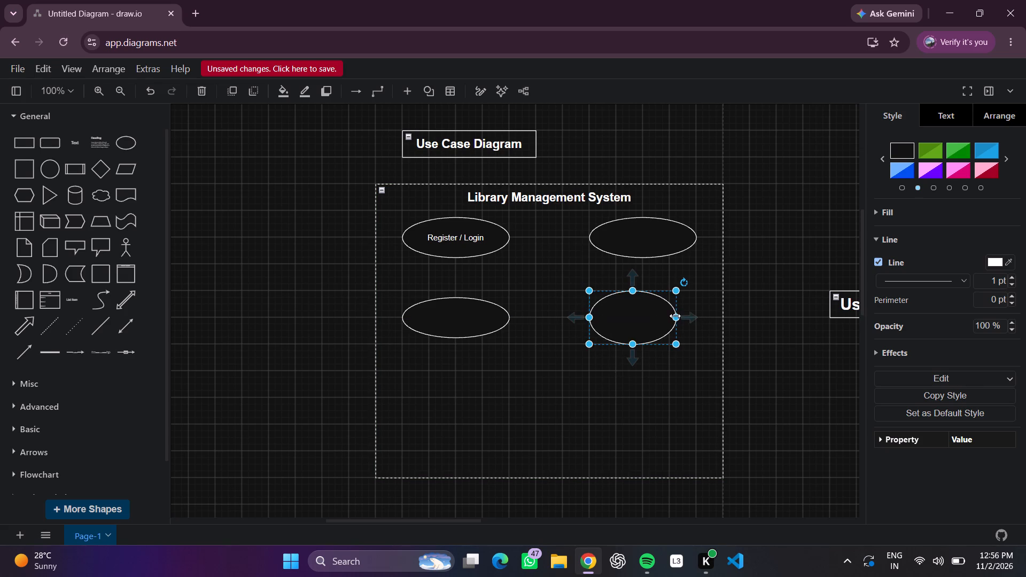
{"action": "left_click_drag", "start_coordinate": [675, 316], "coordinate": [696, 316]}
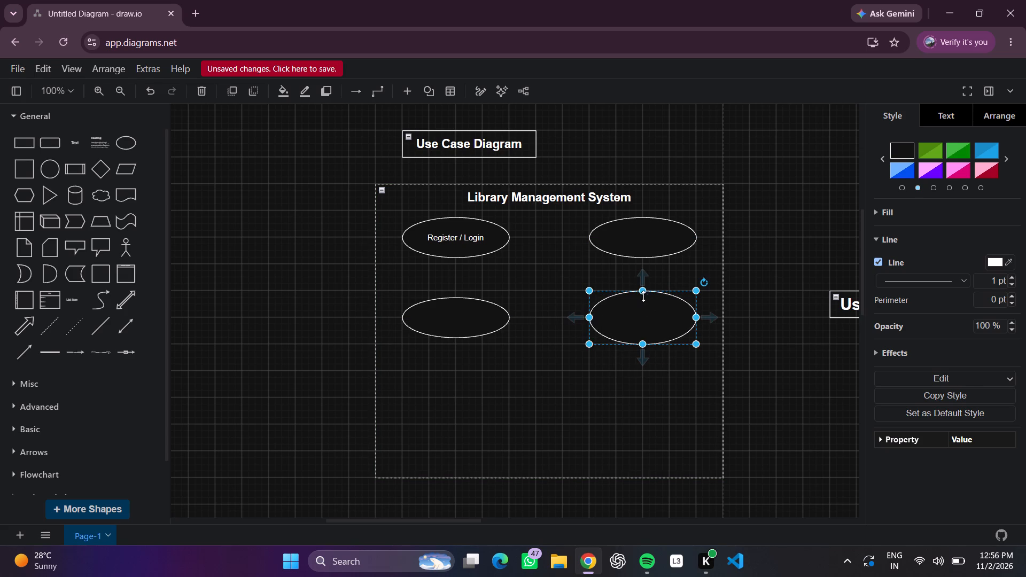
{"action": "left_click", "coordinate": [643, 294]}
{"action": "left_click_drag", "start_coordinate": [643, 292], "coordinate": [643, 297]}
{"action": "left_click_drag", "start_coordinate": [644, 340], "coordinate": [644, 333]}
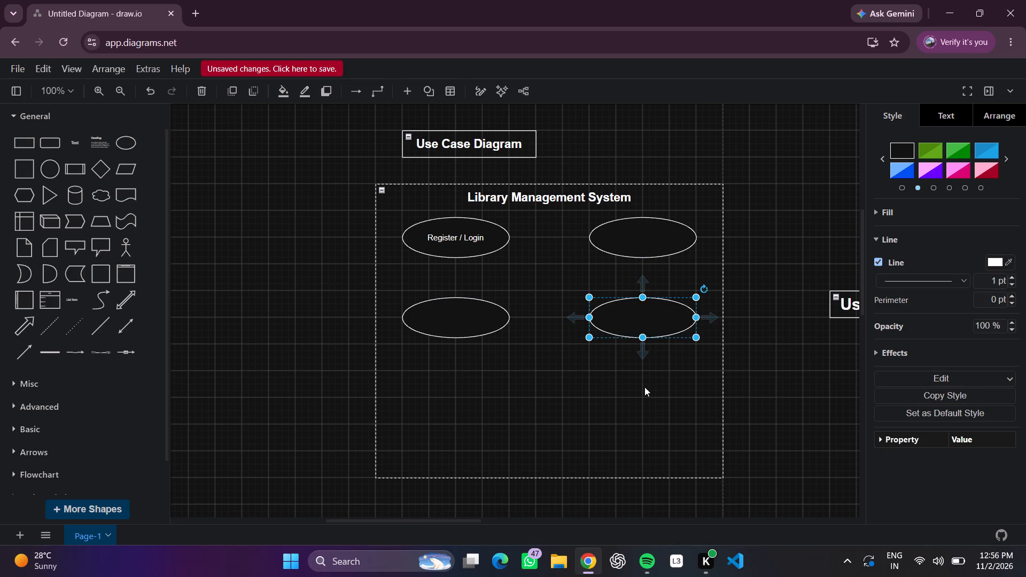
{"action": "left_click", "coordinate": [644, 387]}
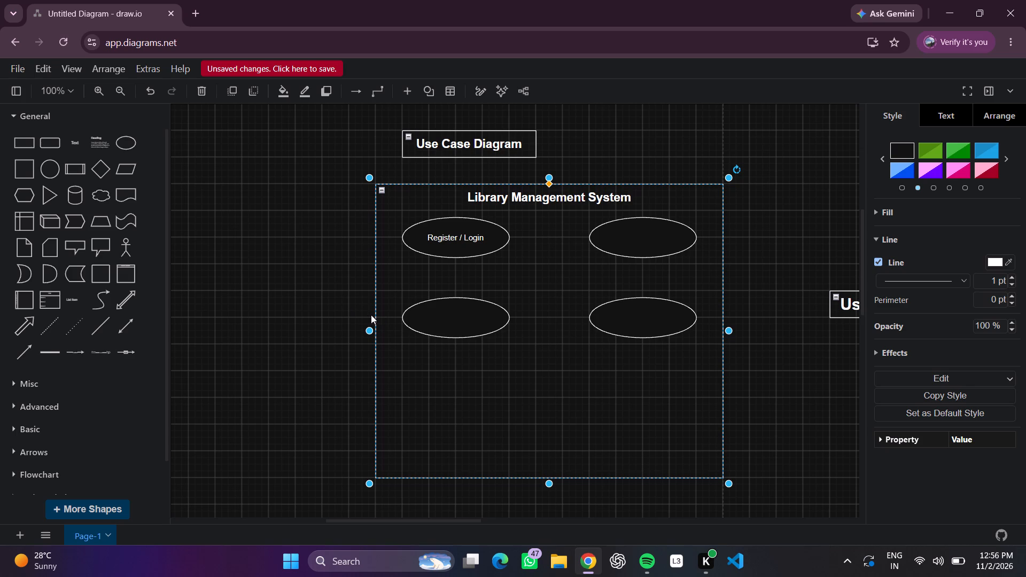
Shorten the Register / Login ellipse's label to "Login".
{"action": "left_click", "coordinate": [488, 231]}
{"action": "double_click", "coordinate": [487, 233]}
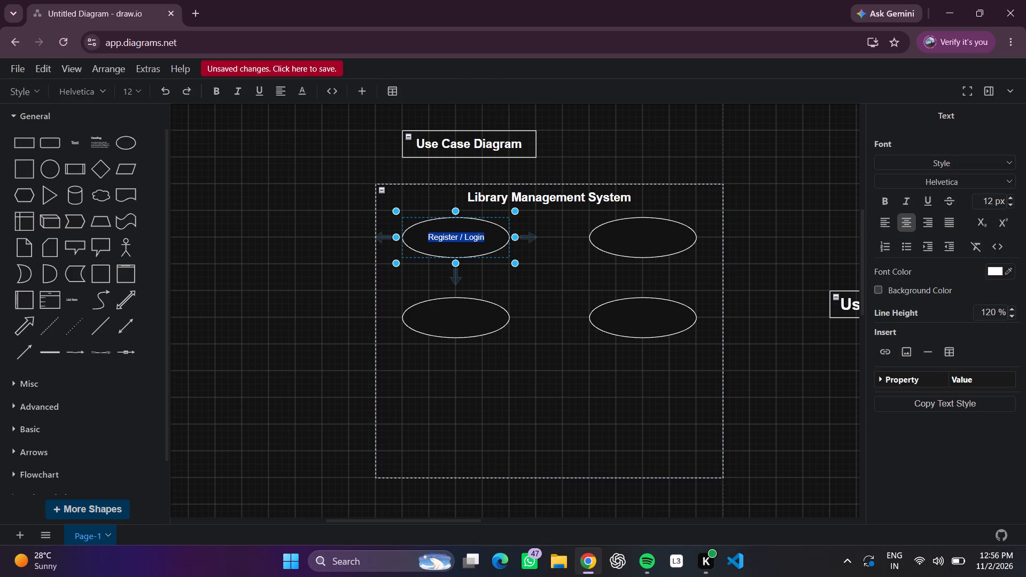
{"action": "left_click", "coordinate": [455, 232]}
{"action": "left_click", "coordinate": [464, 236]}
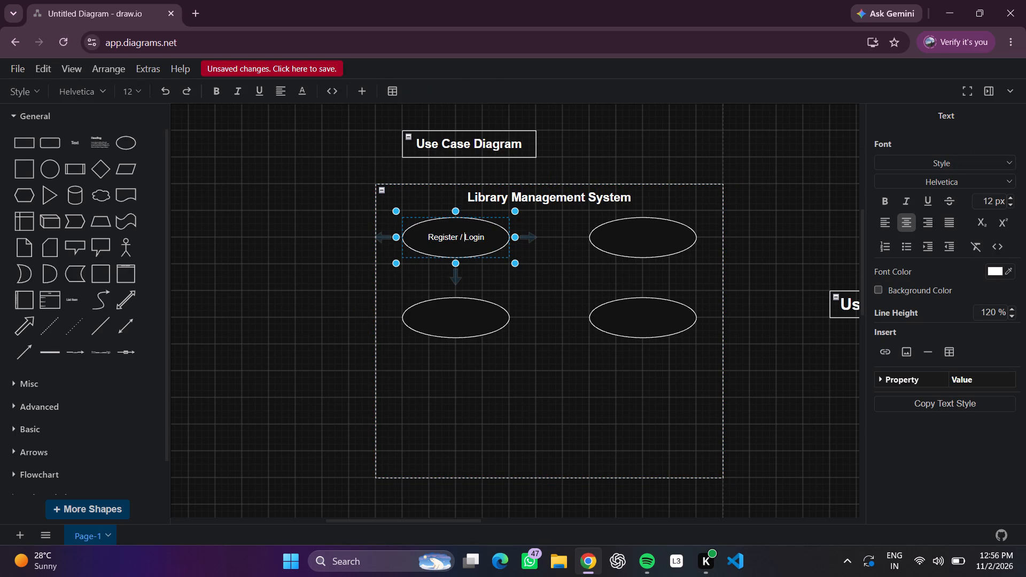
{"action": "key", "text": "space"}
{"action": "key", "text": "BackSpace"}
{"action": "key", "text": "BackSpace"}
{"action": "key", "text": "BackSpace"}
{"action": "key", "text": "BackSpace"}
{"action": "key", "text": "BackSpace"}
{"action": "key", "text": "BackSpace"}
{"action": "key", "text": "BackSpace"}
{"action": "key", "text": "BackSpace"}
{"action": "key", "text": "BackSpace"}
{"action": "key", "text": "BackSpace"}
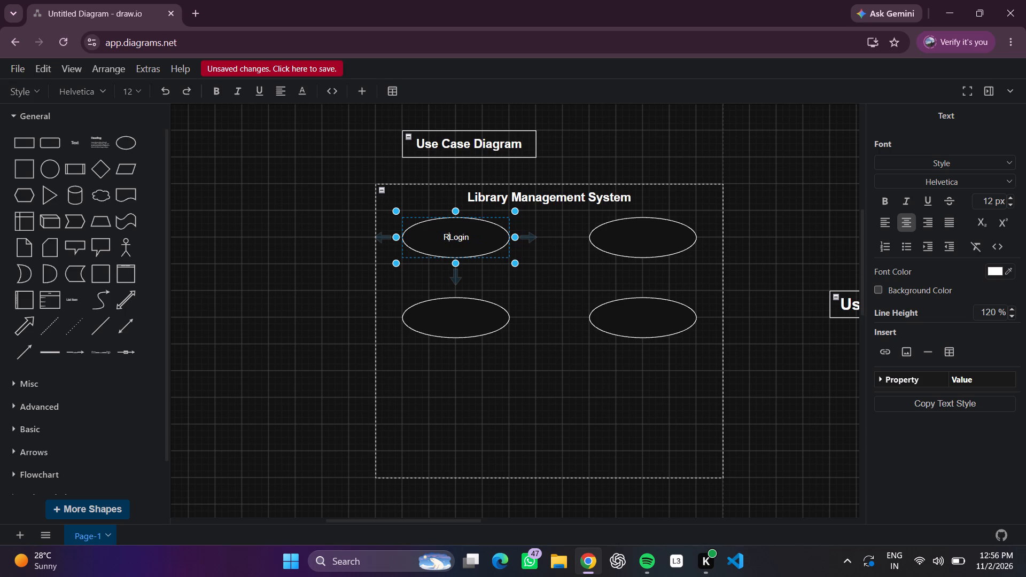
{"action": "key", "text": "BackSpace"}
{"action": "left_click", "coordinate": [640, 135]}
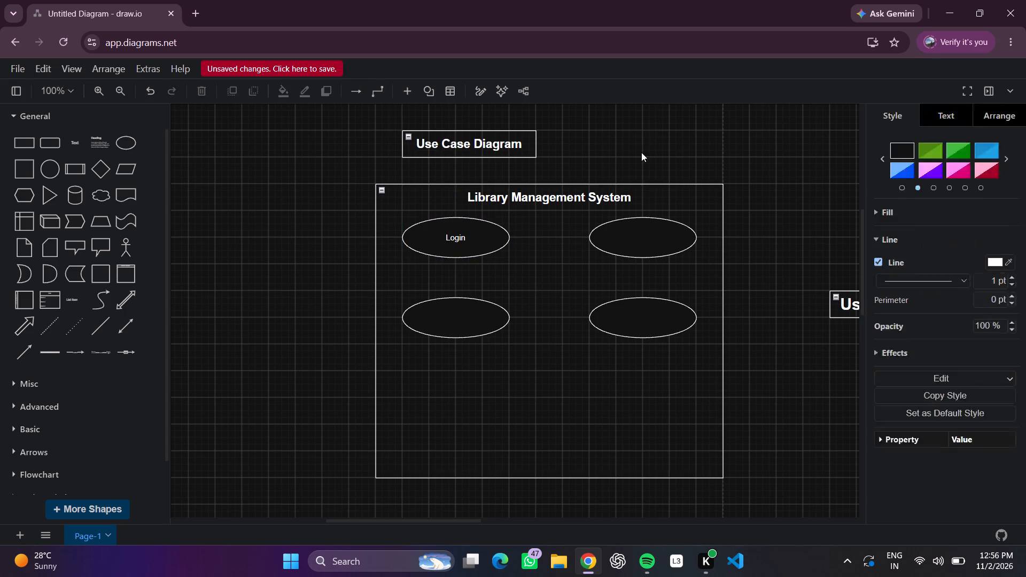
Label the blank ellipse beside Login "Manage Books".
{"action": "double_click", "coordinate": [650, 235]}
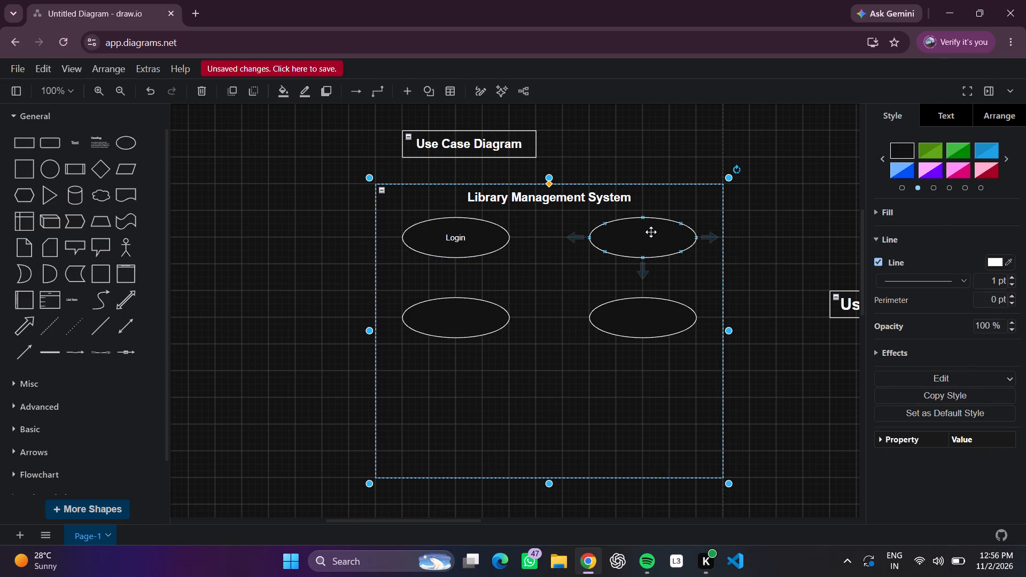
{"action": "double_click", "coordinate": [636, 239]}
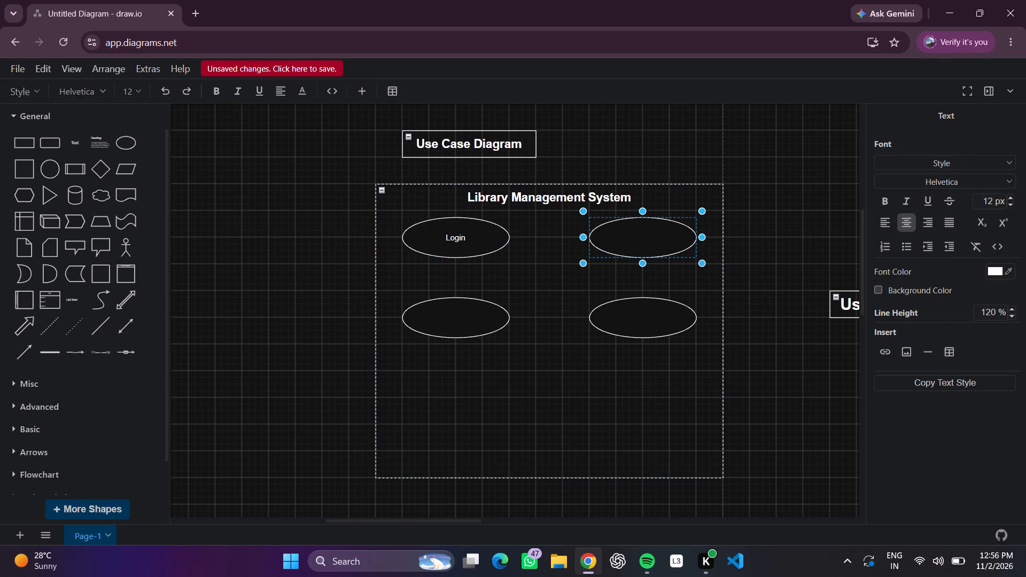
{"action": "key", "text": "m"}
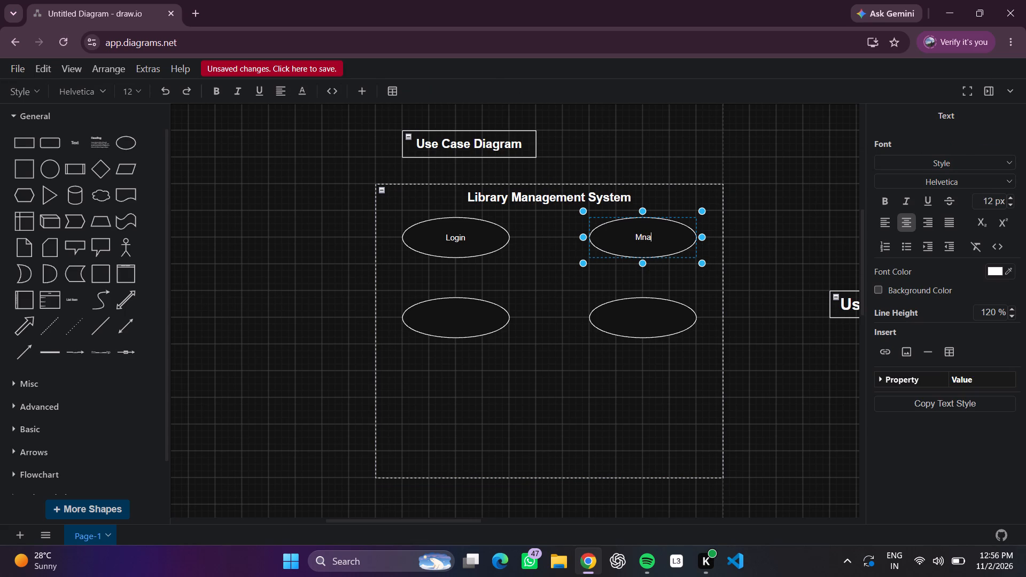
{"action": "key", "text": "BackSpace"}
{"action": "key", "text": "BackSpace"}
{"action": "type", "text": "ana"}
{"action": "type", "text": "ge"}
{"action": "key", "text": "space"}
{"action": "left_click_drag", "start_coordinate": [653, 169], "coordinate": [652, 163]}
Label the blank ellipse below Login "Search Books".
{"action": "double_click", "coordinate": [445, 334]}
{"action": "double_click", "coordinate": [445, 329]}
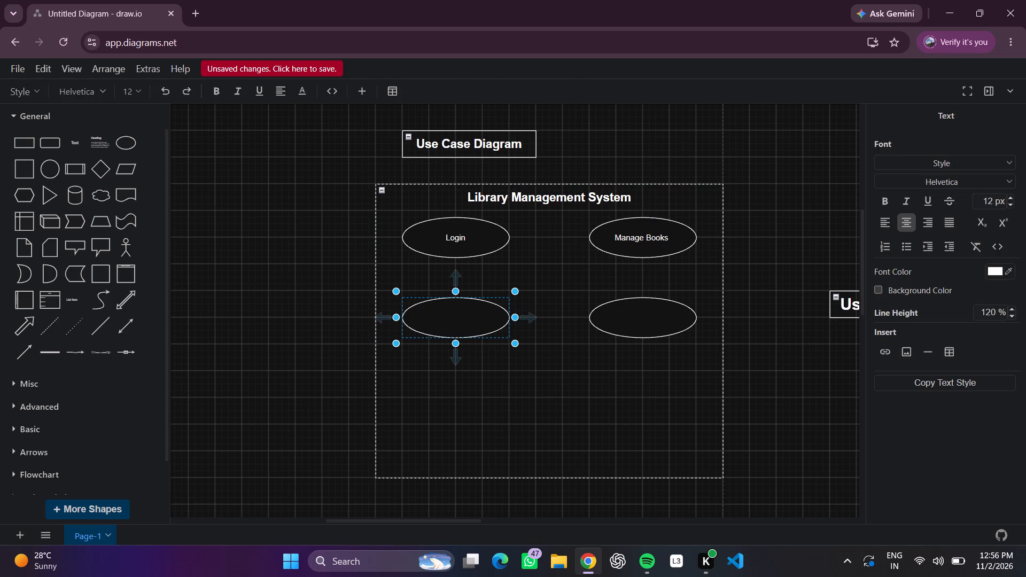
{"action": "key", "text": "s"}
{"action": "type", "text": "ea"}
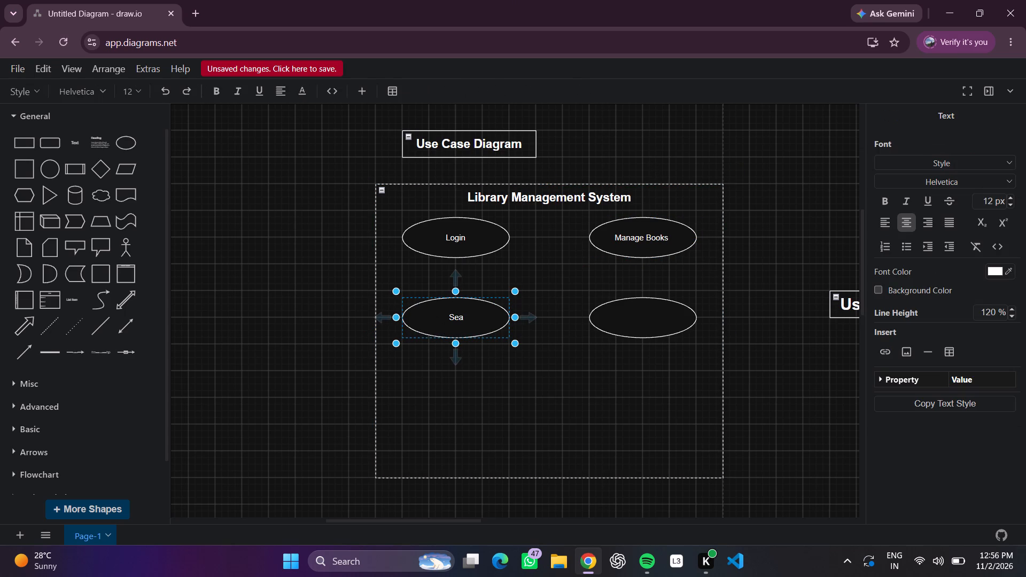
{"action": "type", "text": "rchb"}
{"action": "key", "text": "BackSpace"}
{"action": "key", "text": "space"}
{"action": "key", "text": "b"}
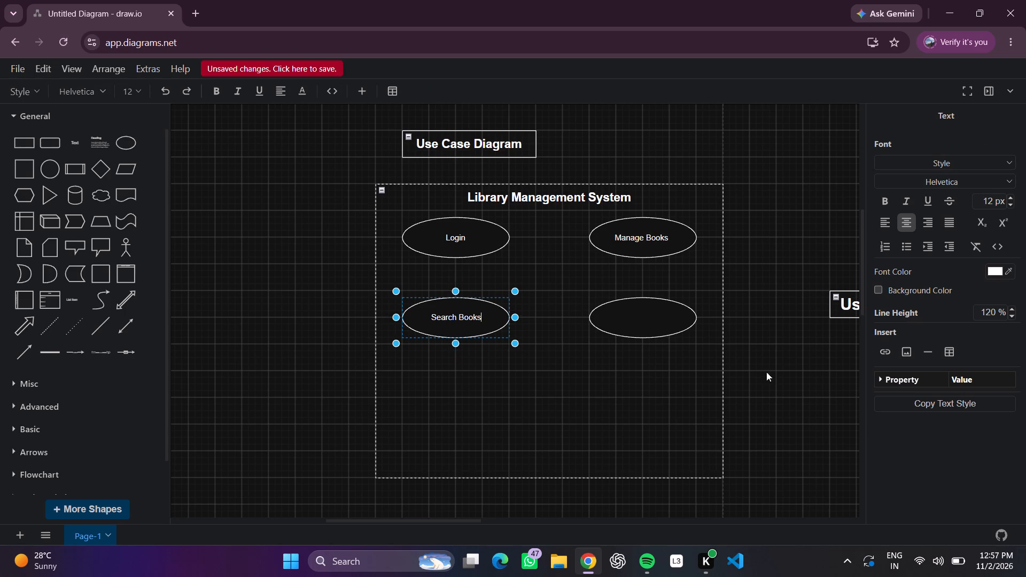
Label the blank ellipse below Manage Books "Manage Members".
{"action": "double_click", "coordinate": [643, 324]}
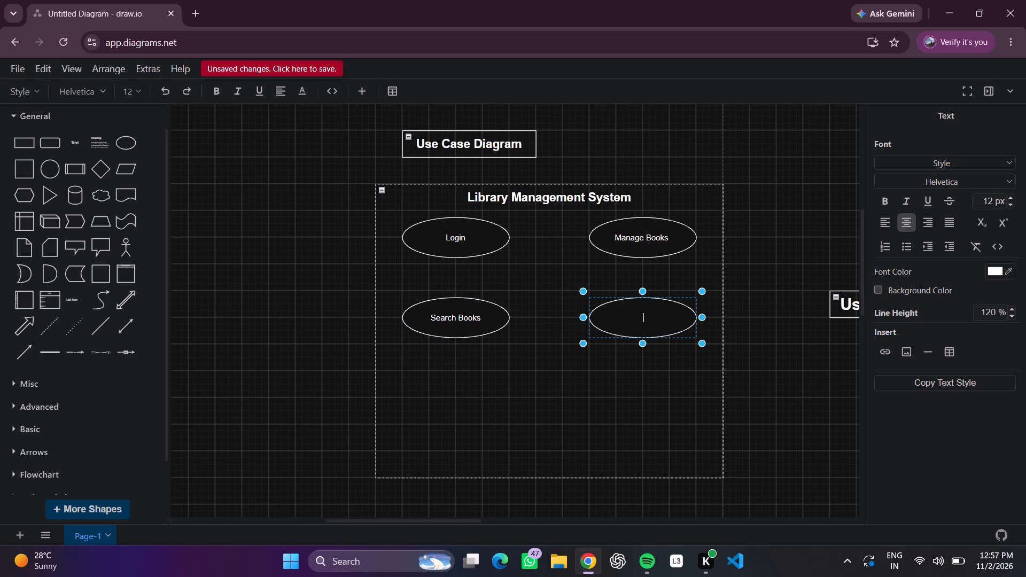
{"action": "type", "text": "age"}
{"action": "key", "text": "space"}
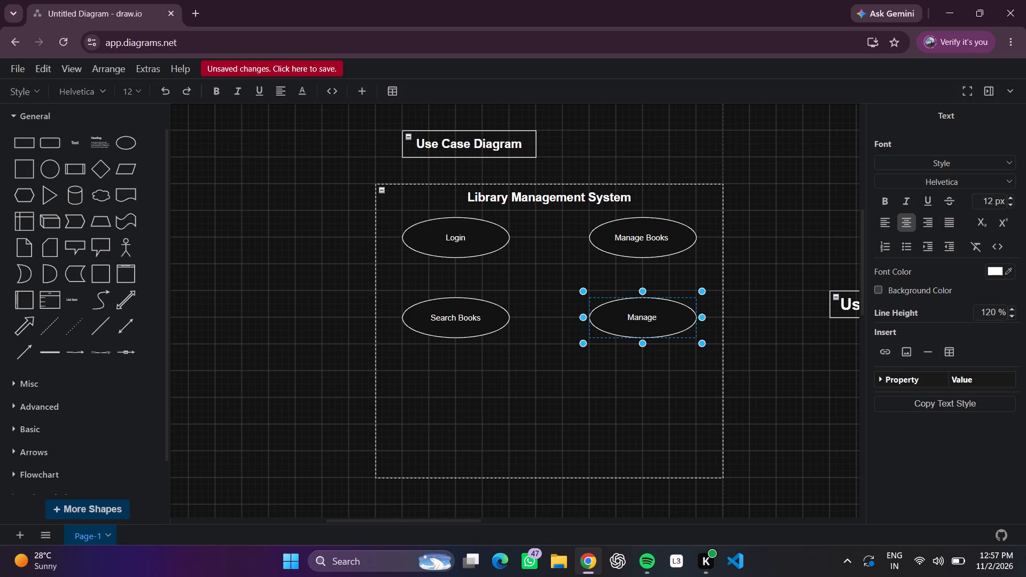
{"action": "type", "text": "embers"}
{"action": "key", "text": "space"}
Extend the Library Management System frame downward by moving its bottom edge, making room for more use cases.
{"action": "scroll", "coordinate": [644, 319], "scroll_direction": "down", "scroll_amount": 3}
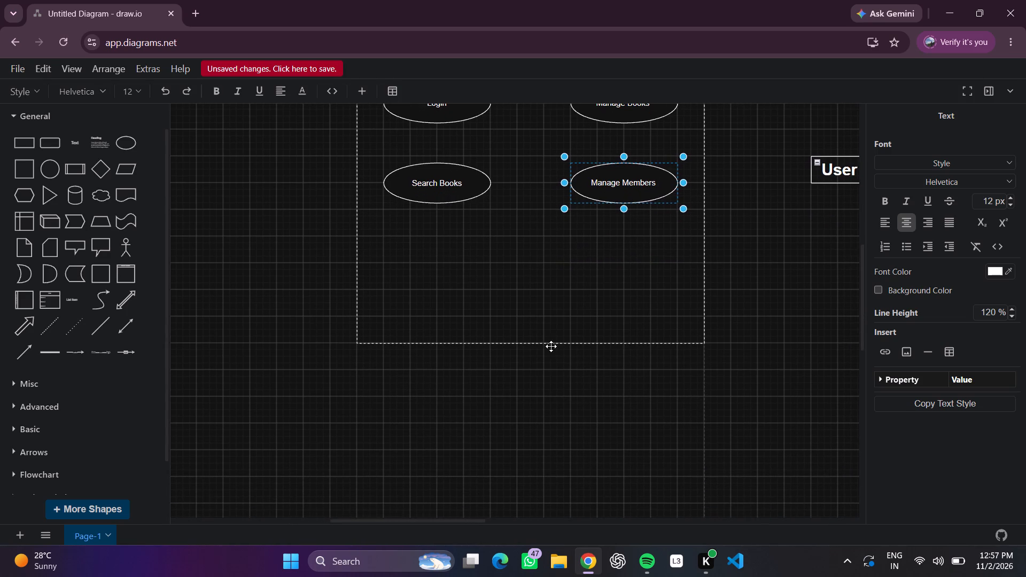
{"action": "left_click", "coordinate": [549, 344]}
{"action": "left_click_drag", "start_coordinate": [532, 347], "coordinate": [537, 511]}
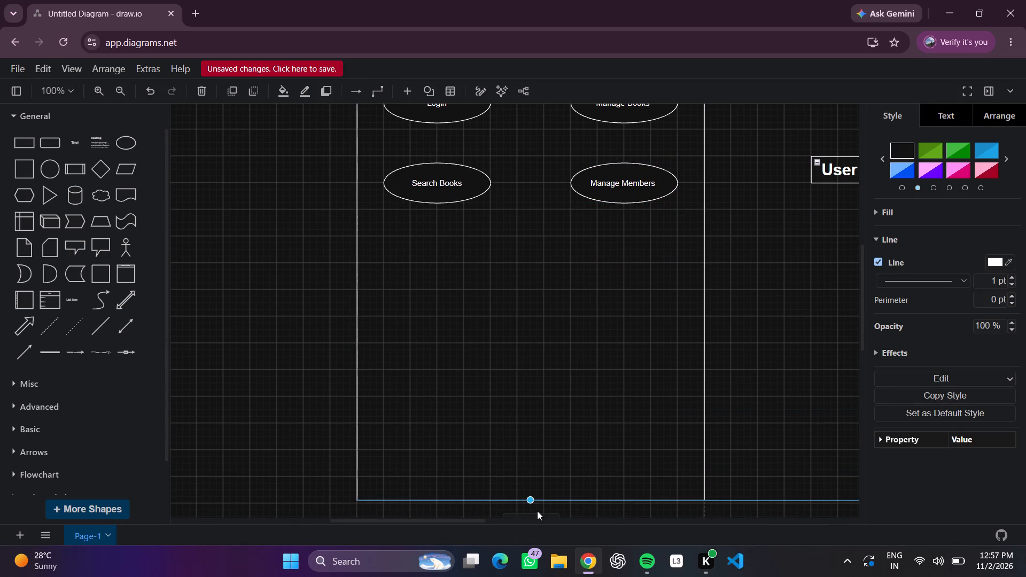
{"action": "left_click_drag", "start_coordinate": [537, 511], "coordinate": [538, 510]}
{"action": "left_click", "coordinate": [603, 455]}
Move the Search Books ellipse up closer to Login, keeping the two vertically centred on each other.
{"action": "scroll", "coordinate": [609, 455], "scroll_direction": "up", "scroll_amount": 2}
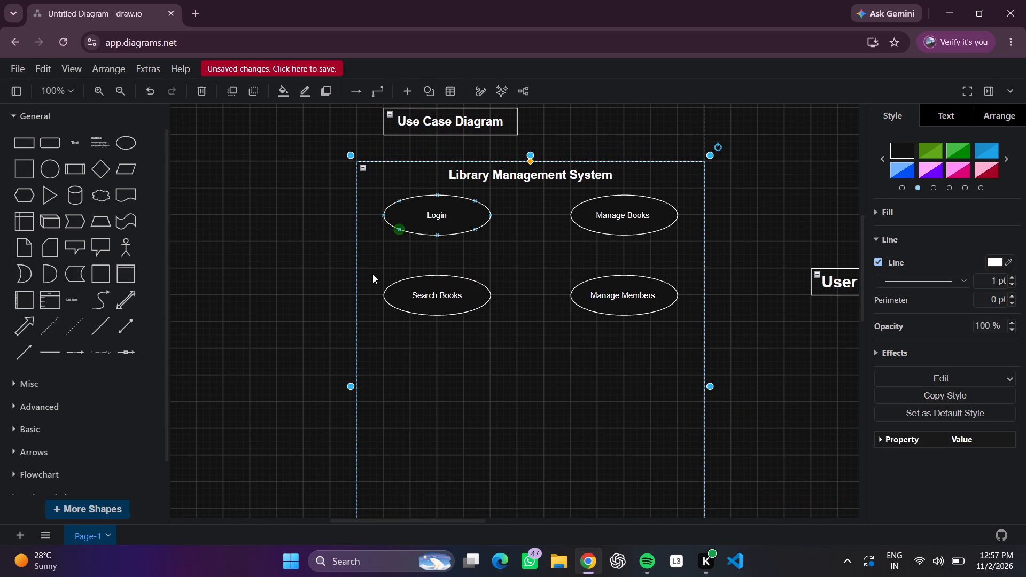
{"action": "left_click", "coordinate": [441, 302]}
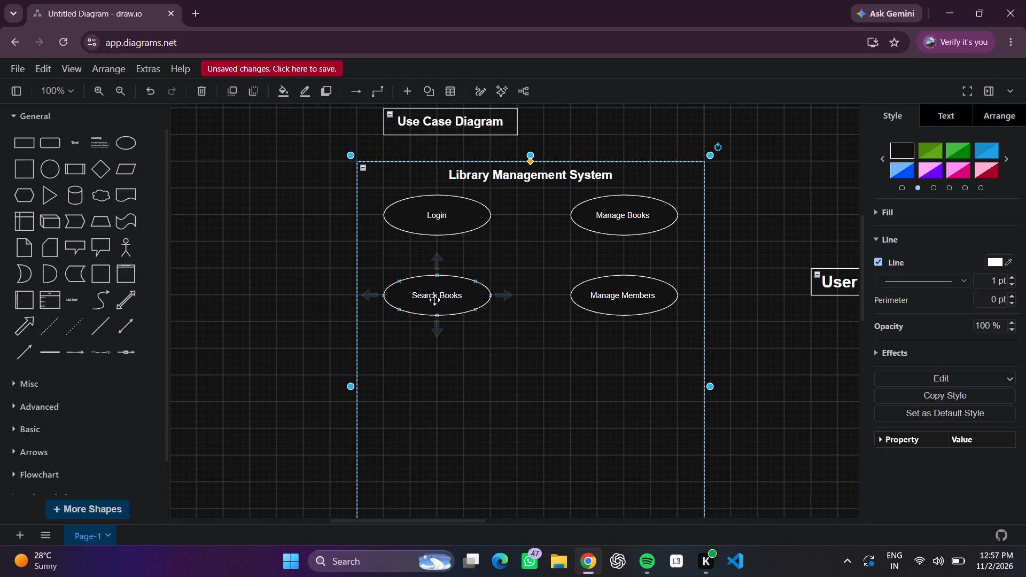
{"action": "left_click_drag", "start_coordinate": [434, 300], "coordinate": [435, 305]}
{"action": "left_click", "coordinate": [435, 303]}
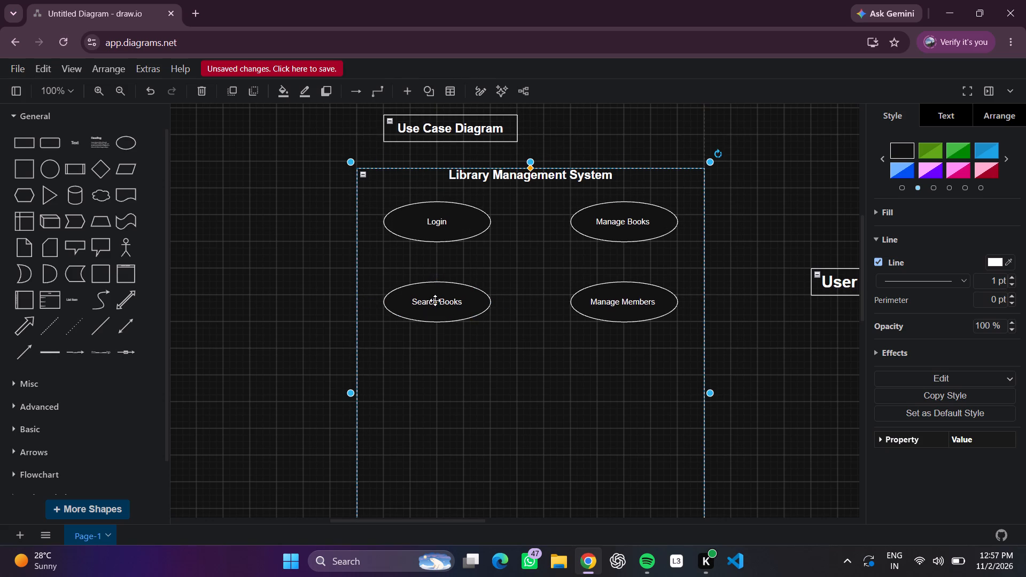
{"action": "left_click", "coordinate": [454, 301]}
{"action": "left_click", "coordinate": [475, 373]}
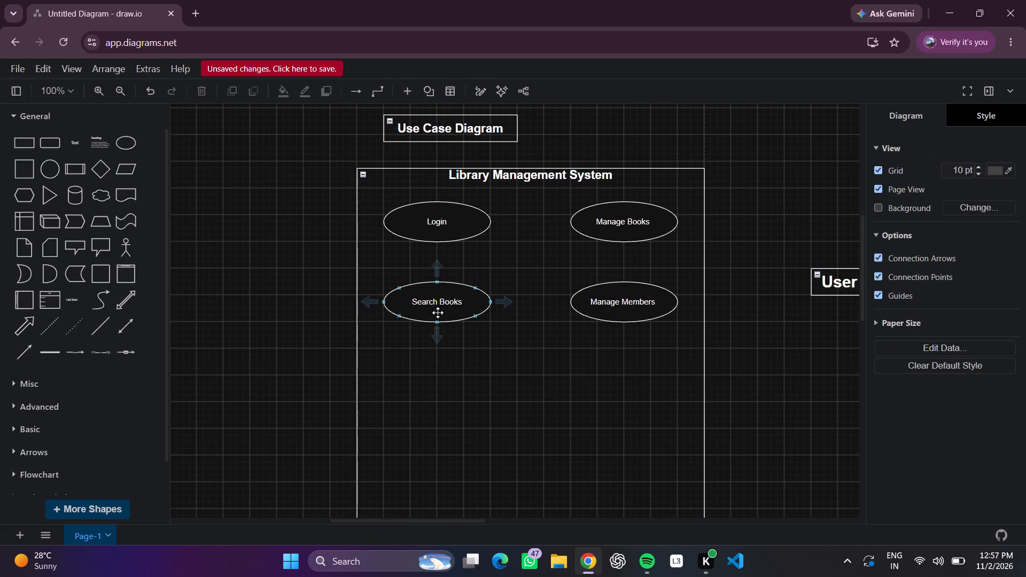
{"action": "left_click_drag", "start_coordinate": [438, 312], "coordinate": [440, 301]}
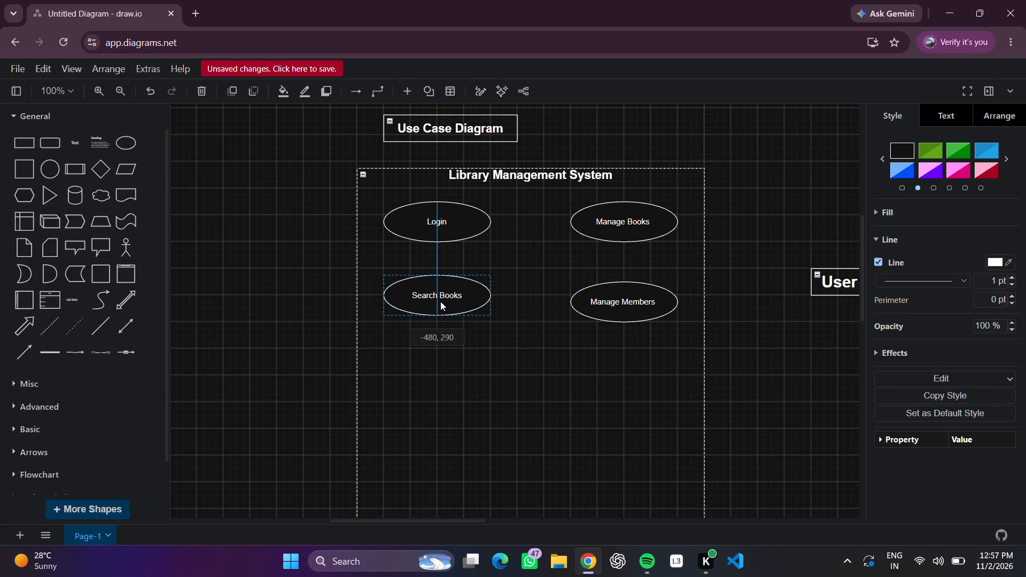
{"action": "left_click_drag", "start_coordinate": [440, 301], "coordinate": [440, 299]}
{"action": "left_click", "coordinate": [537, 254]}
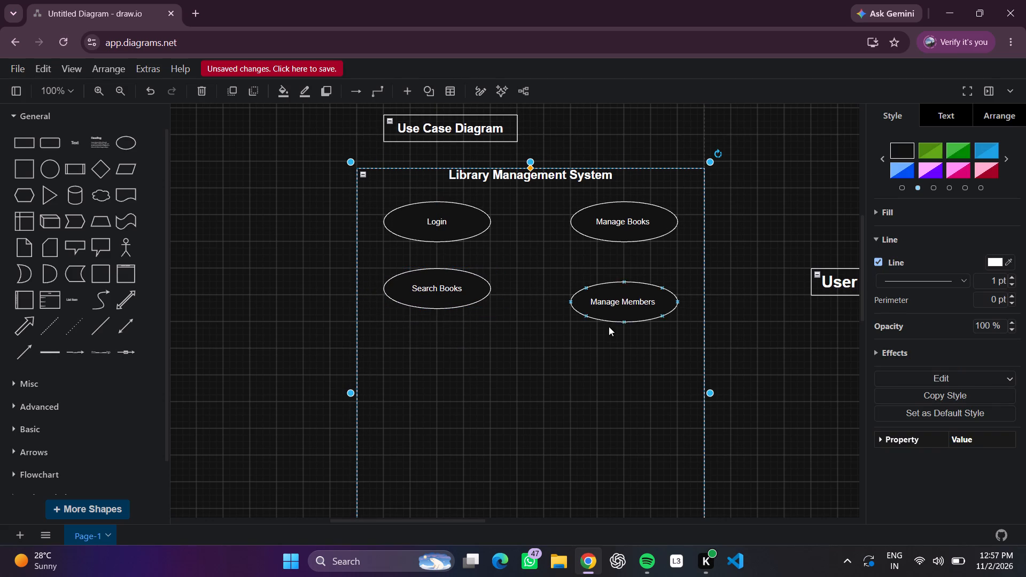
Move the Manage Members ellipse up slightly toward Manage Books.
{"action": "left_click_drag", "start_coordinate": [616, 310], "coordinate": [618, 300]}
{"action": "left_click_drag", "start_coordinate": [619, 301], "coordinate": [620, 302]}
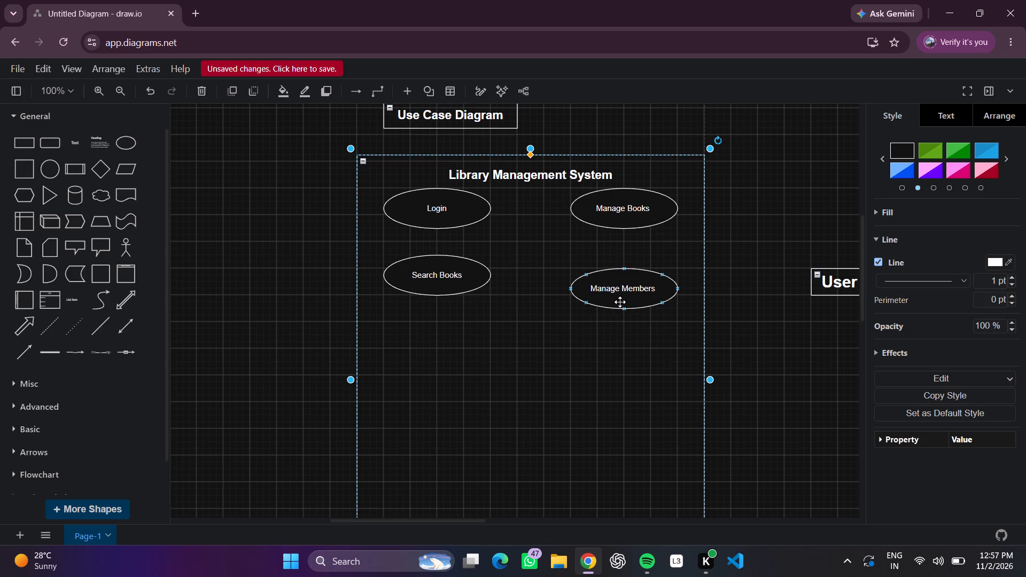
{"action": "left_click_drag", "start_coordinate": [620, 302], "coordinate": [620, 307]}
{"action": "left_click", "coordinate": [621, 301]}
{"action": "left_click_drag", "start_coordinate": [621, 301], "coordinate": [623, 296]}
{"action": "left_click", "coordinate": [637, 347]}
{"action": "left_click", "coordinate": [491, 391]}
Delete the stray process shape covering the Manage Members ellipse.
{"action": "left_click", "coordinate": [616, 308]}
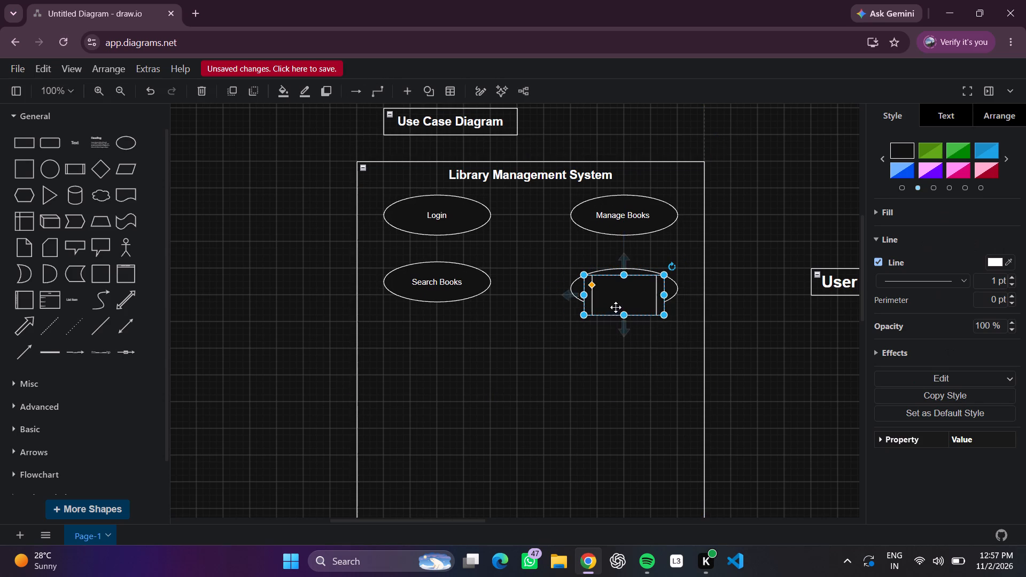
{"action": "left_click", "coordinate": [195, 94]}
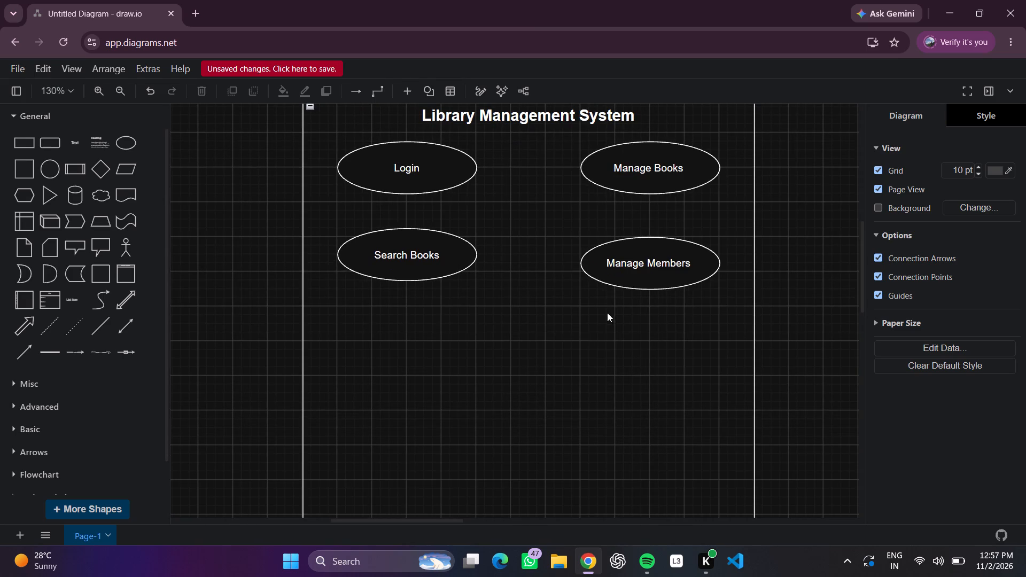
Move the Manage Members ellipse up level with Search Books, at position -200, 270 and centred under Manage Books.
{"action": "left_click", "coordinate": [605, 278]}
{"action": "left_click", "coordinate": [634, 283]}
{"action": "left_click", "coordinate": [642, 384]}
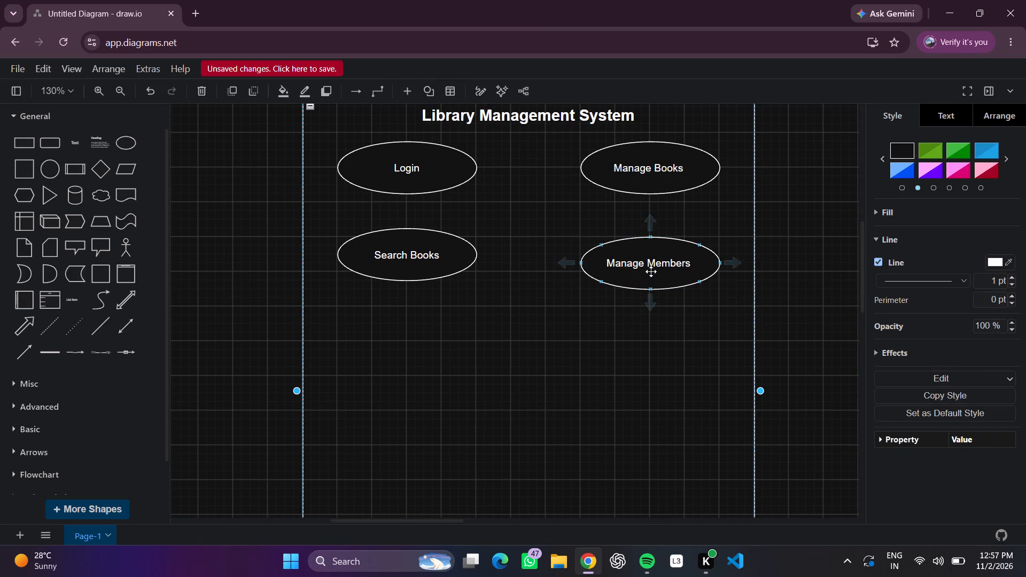
{"action": "double_click", "coordinate": [651, 271]}
{"action": "left_click", "coordinate": [650, 270]}
{"action": "left_click_drag", "start_coordinate": [657, 367], "coordinate": [656, 354]}
{"action": "left_click", "coordinate": [646, 274]}
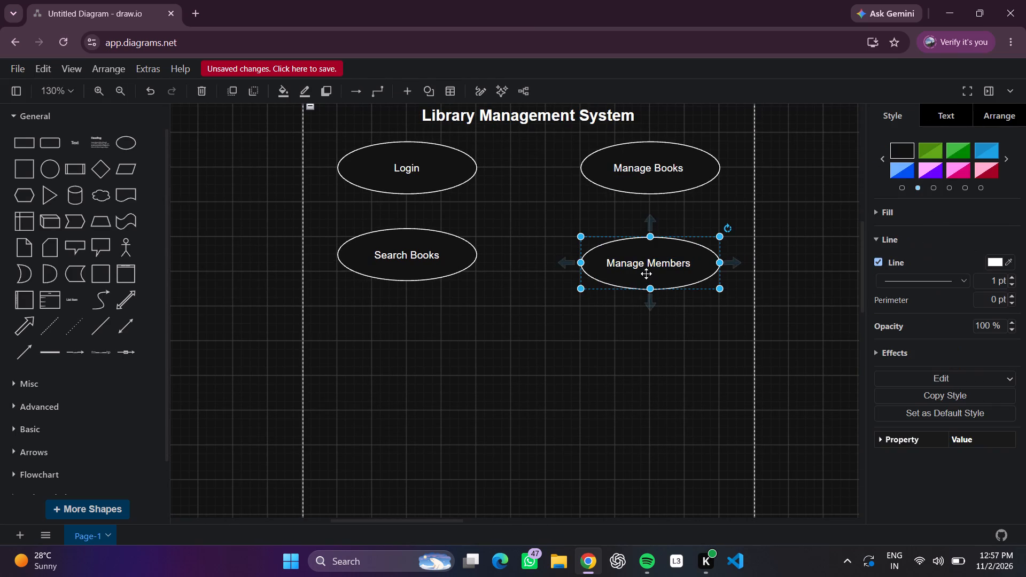
{"action": "left_click_drag", "start_coordinate": [646, 273], "coordinate": [649, 262]}
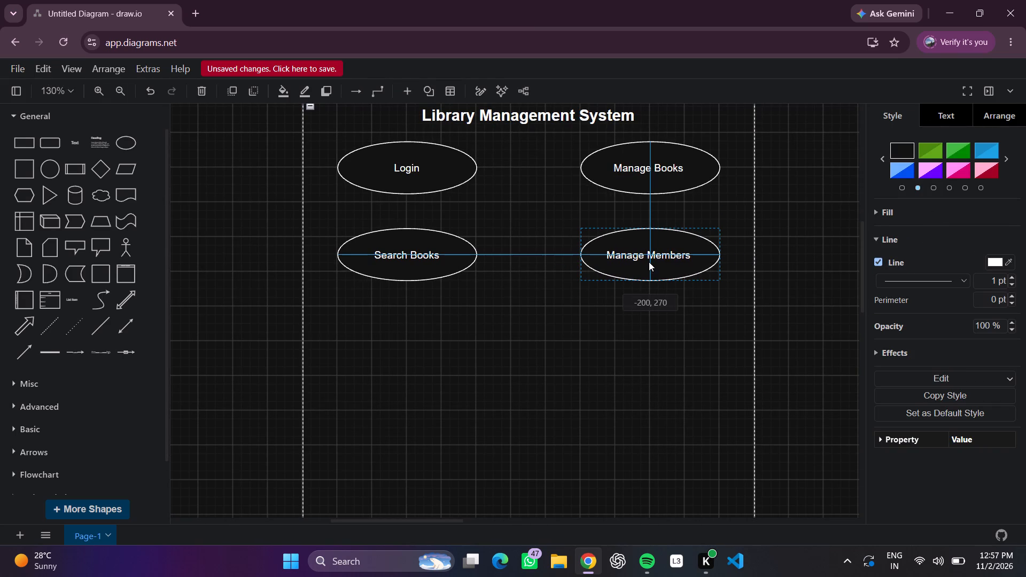
{"action": "left_click_drag", "start_coordinate": [649, 262], "coordinate": [649, 263]}
{"action": "left_click", "coordinate": [612, 357]}
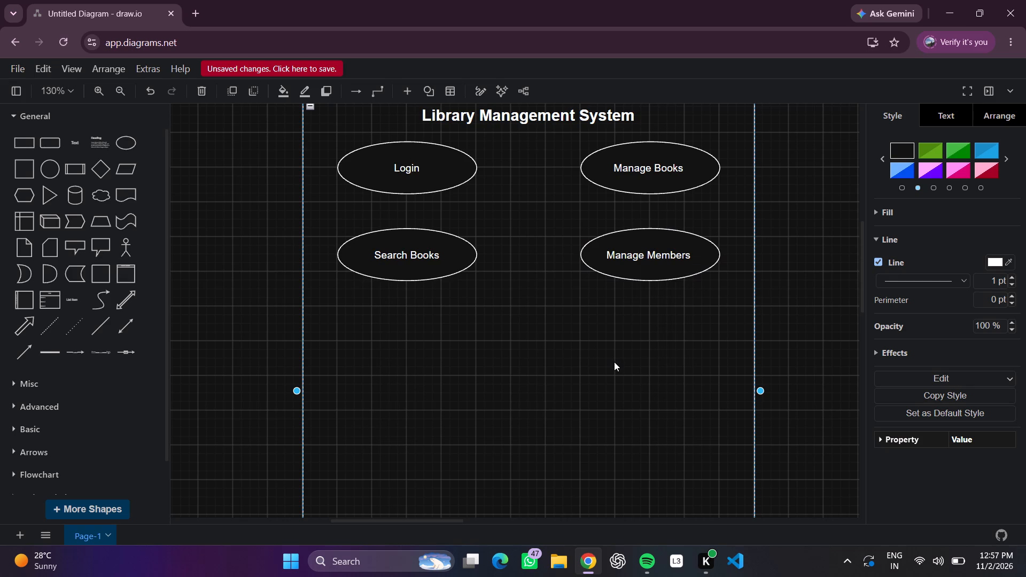
Add a new blank ellipse inside the frame below Search Books.
{"action": "scroll", "coordinate": [614, 362], "scroll_direction": "up", "scroll_amount": 1}
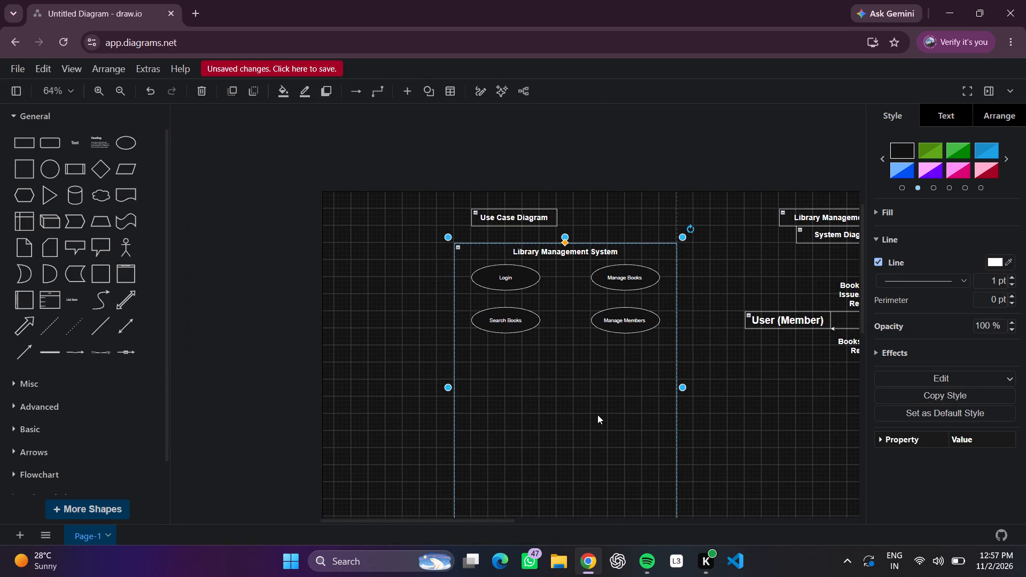
{"action": "scroll", "coordinate": [597, 412], "scroll_direction": "right", "scroll_amount": 1}
{"action": "left_click", "coordinate": [118, 143]}
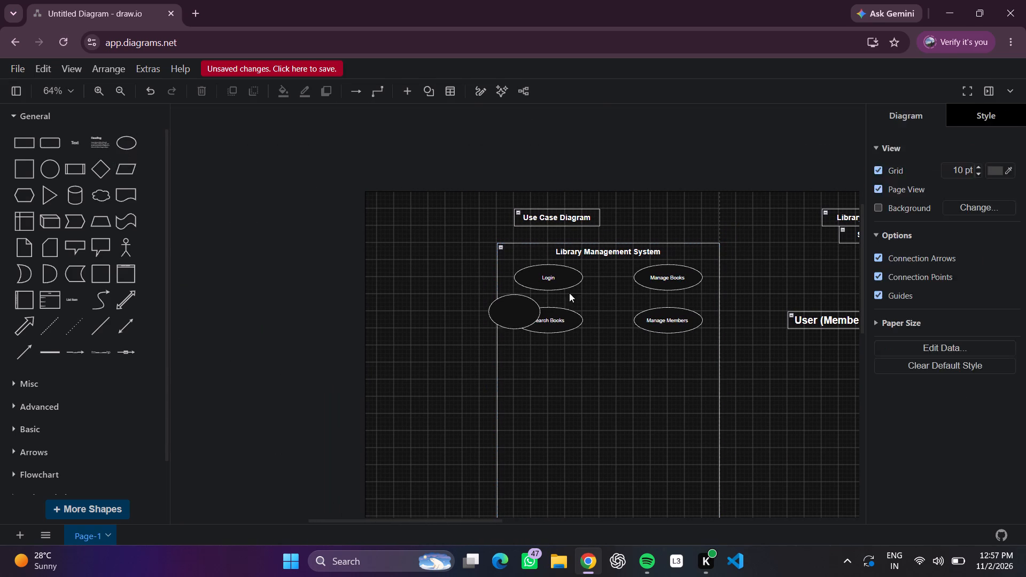
{"action": "left_click_drag", "start_coordinate": [521, 313], "coordinate": [557, 371]}
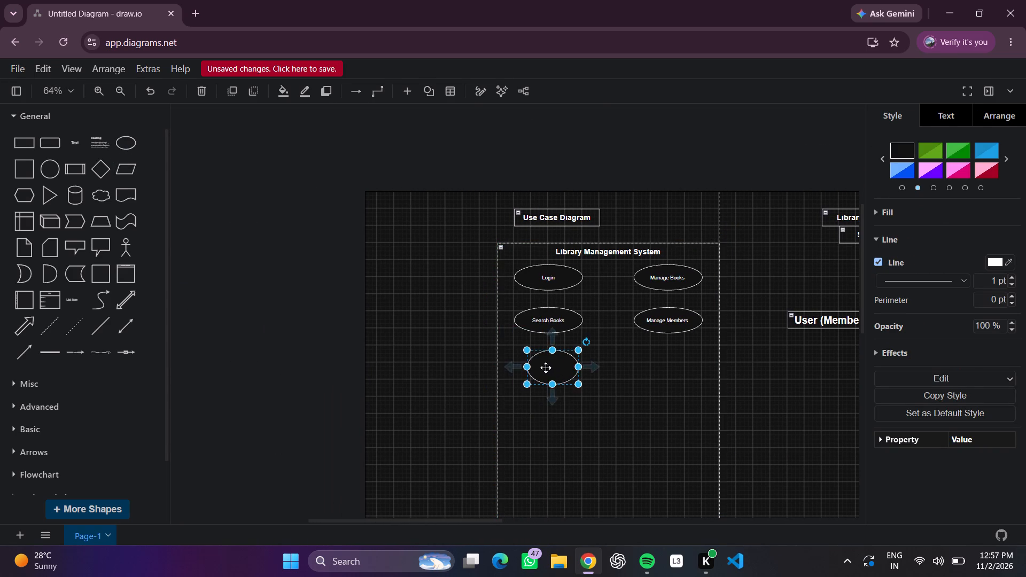
{"action": "left_click", "coordinate": [545, 367]}
{"action": "left_click", "coordinate": [547, 367]}
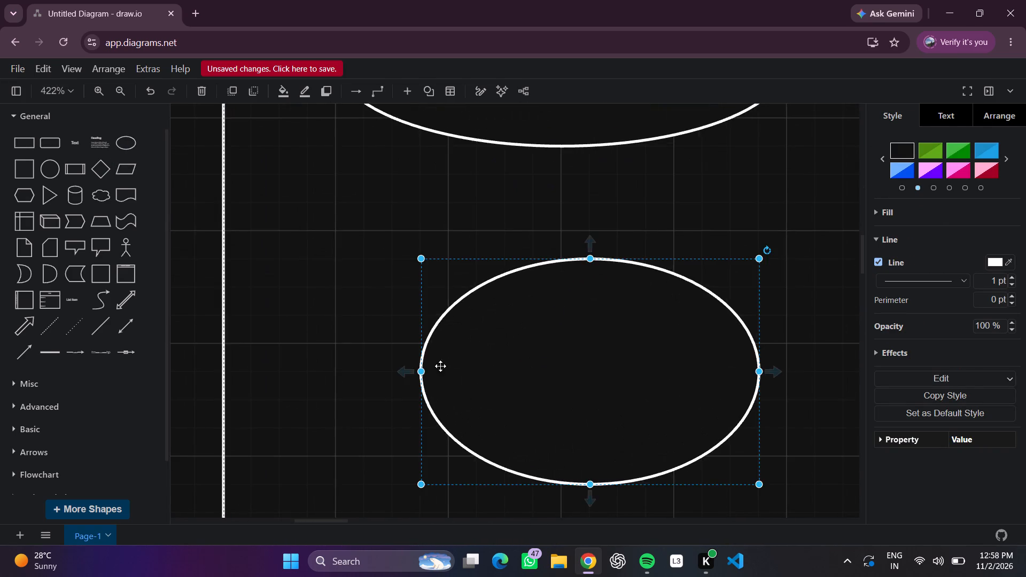
Widen the blank ellipse to 160 and reduce its height so it matches the Search Books ellipse.
{"action": "left_click_drag", "start_coordinate": [423, 370], "coordinate": [408, 370]}
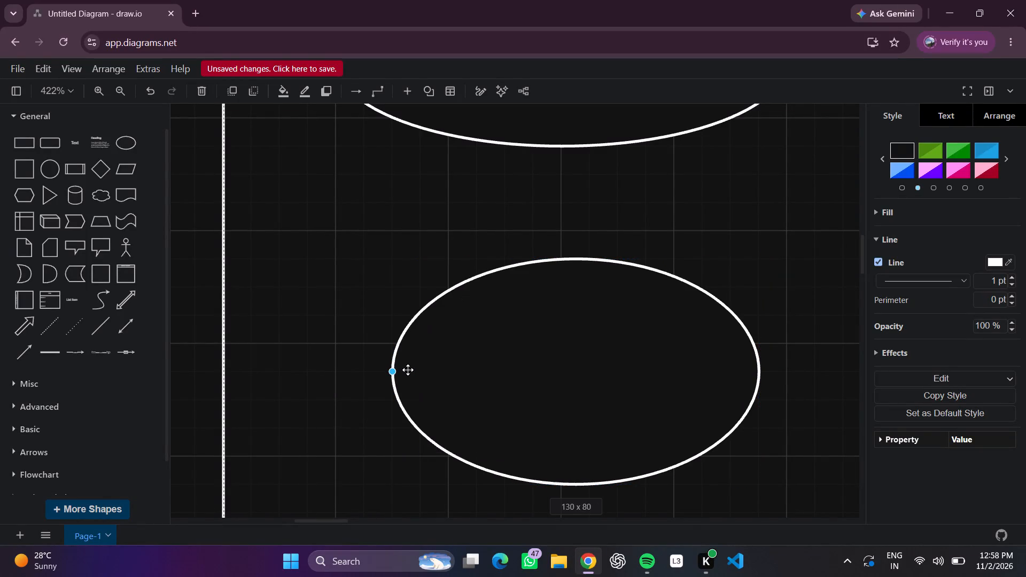
{"action": "left_click_drag", "start_coordinate": [408, 370], "coordinate": [445, 373]}
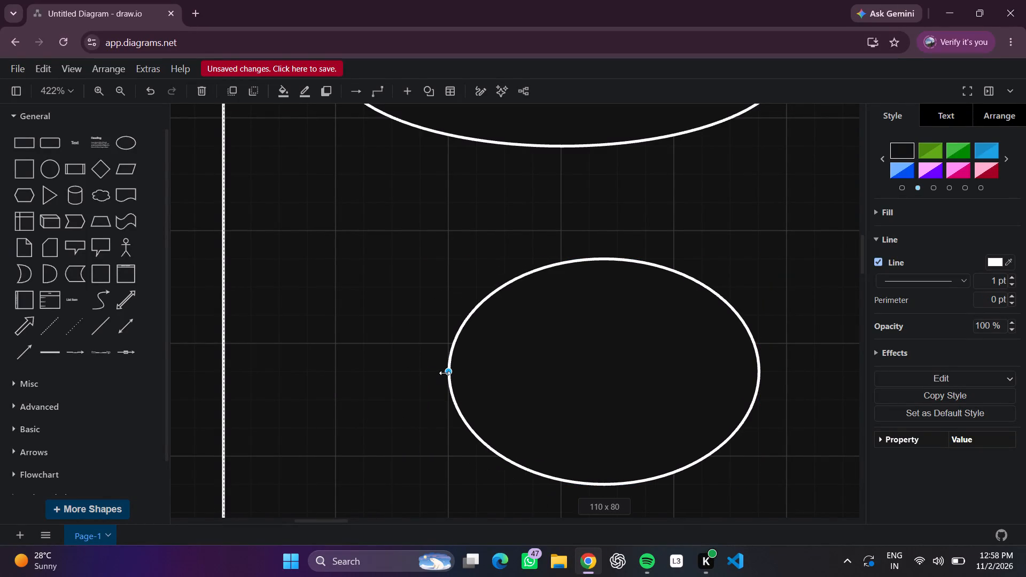
{"action": "left_click_drag", "start_coordinate": [445, 373], "coordinate": [396, 369]}
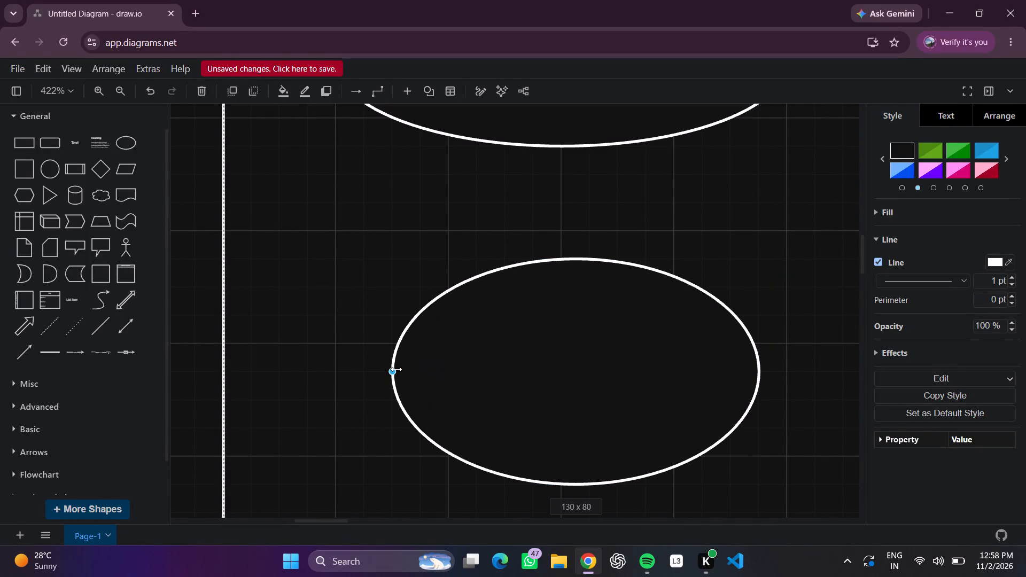
{"action": "left_click_drag", "start_coordinate": [396, 369], "coordinate": [346, 367]}
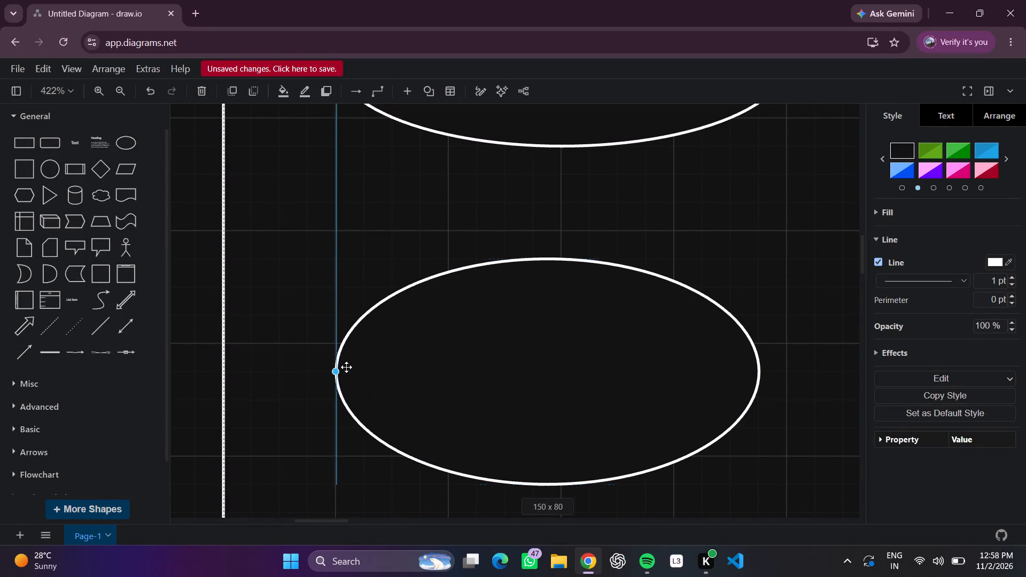
{"action": "left_click_drag", "start_coordinate": [346, 367], "coordinate": [346, 369]}
{"action": "left_click_drag", "start_coordinate": [753, 369], "coordinate": [780, 371]}
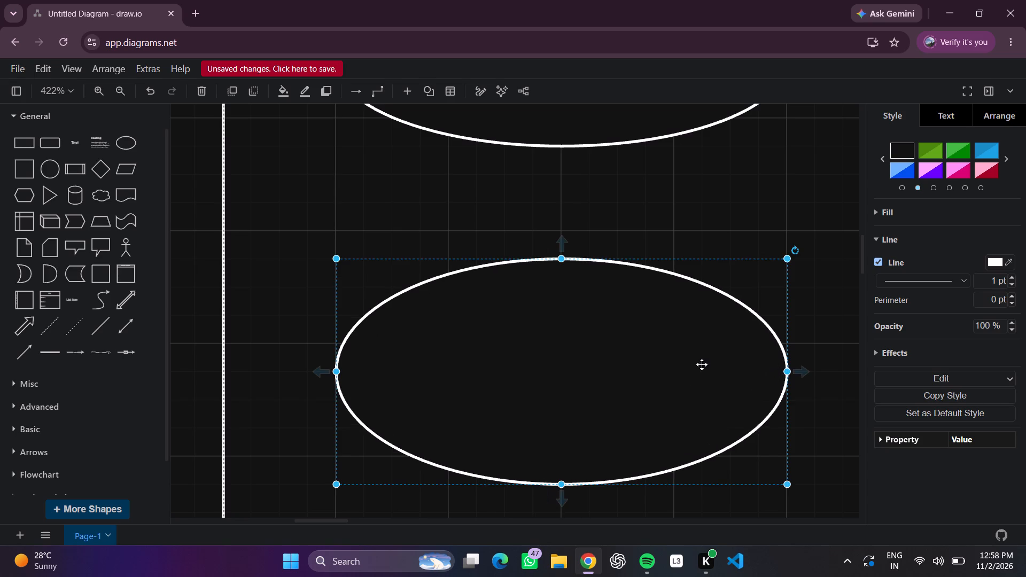
{"action": "left_click", "coordinate": [645, 376]}
{"action": "left_click", "coordinate": [561, 476]}
{"action": "left_click_drag", "start_coordinate": [561, 485], "coordinate": [562, 475]}
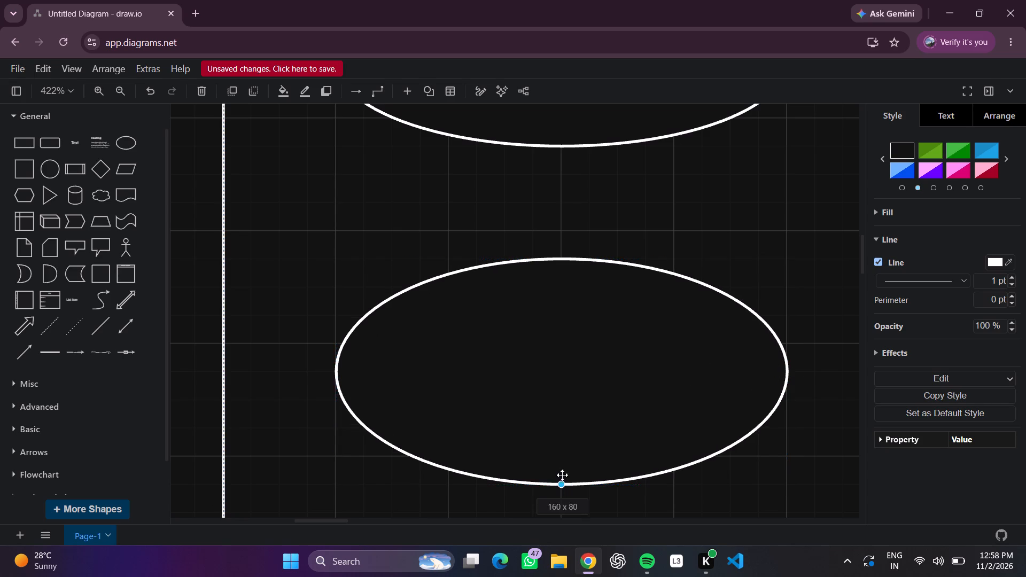
{"action": "left_click_drag", "start_coordinate": [562, 475], "coordinate": [562, 433]}
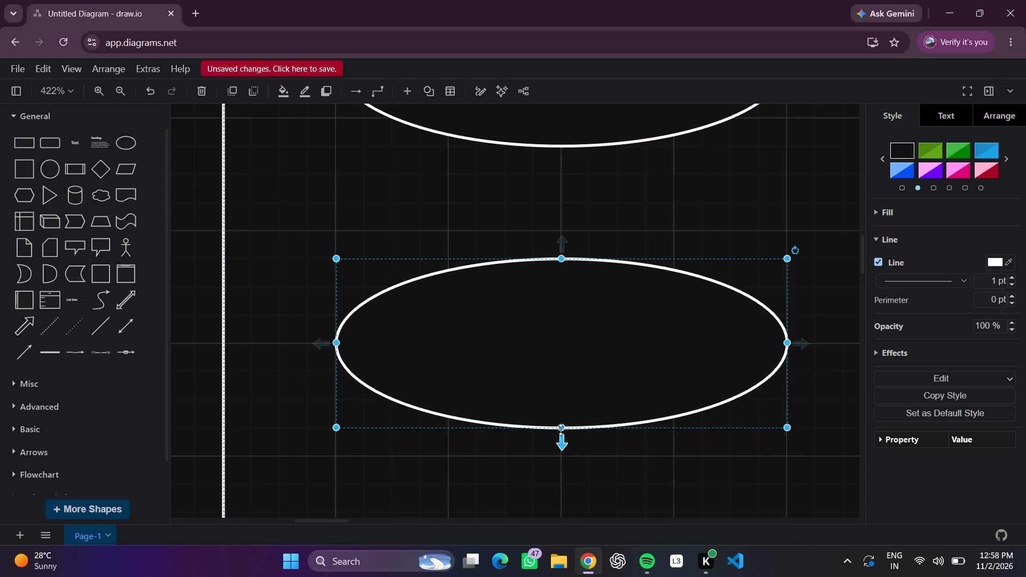
Centre the blank ellipse under Search Books, with the same vertical gap as between Login and Search Books.
{"action": "left_click_drag", "start_coordinate": [582, 405], "coordinate": [588, 371]}
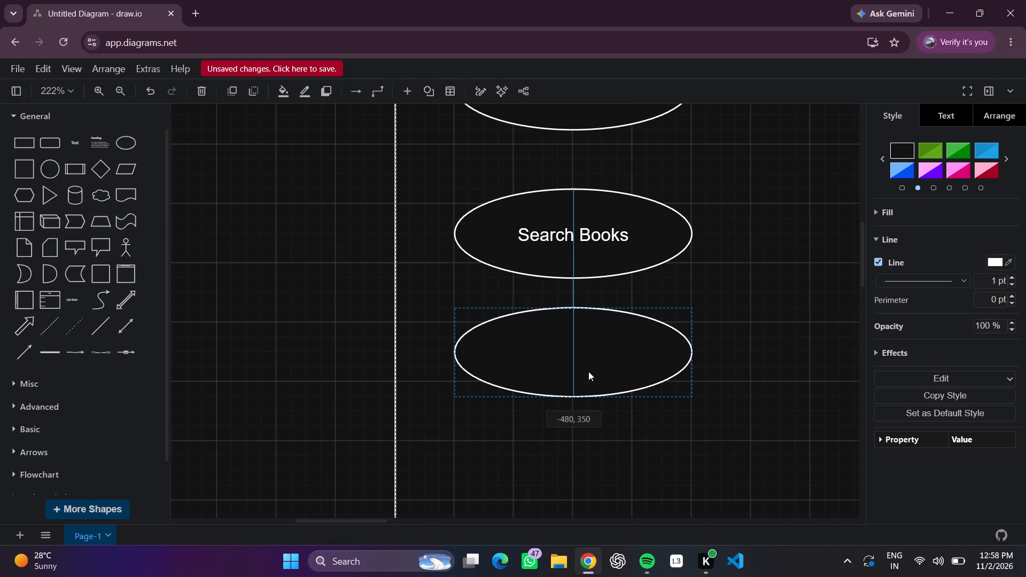
{"action": "left_click_drag", "start_coordinate": [588, 371], "coordinate": [593, 404]}
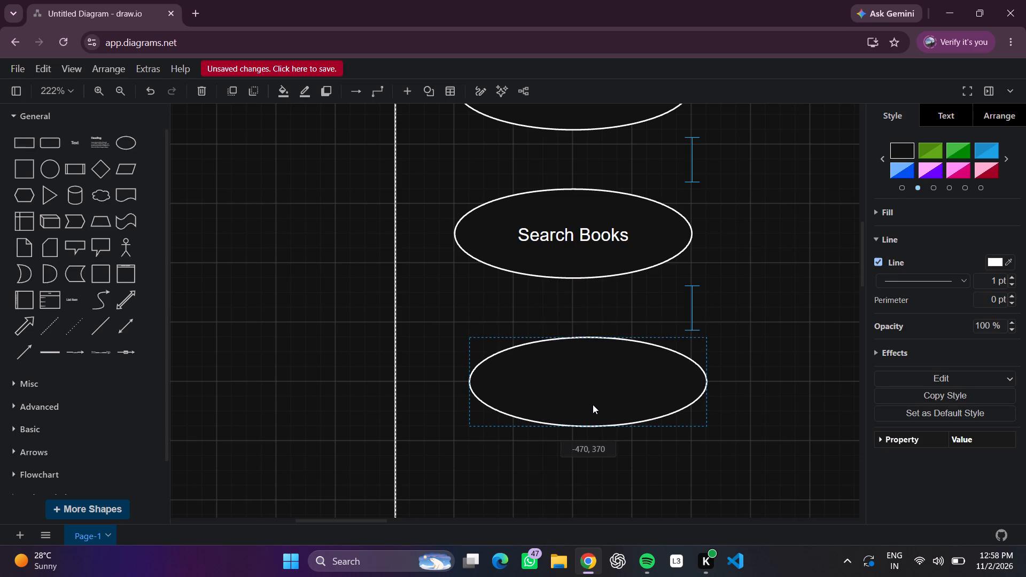
{"action": "left_click_drag", "start_coordinate": [593, 404], "coordinate": [588, 394]}
{"action": "left_click_drag", "start_coordinate": [690, 531], "coordinate": [691, 524]}
{"action": "left_click", "coordinate": [691, 512]}
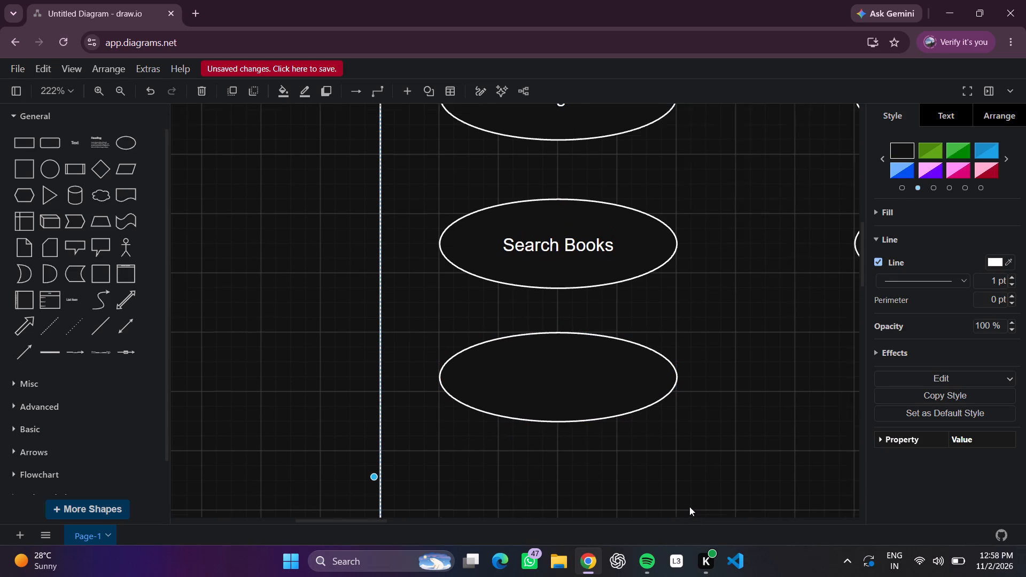
{"action": "scroll", "coordinate": [687, 501], "scroll_direction": "up", "scroll_amount": 1}
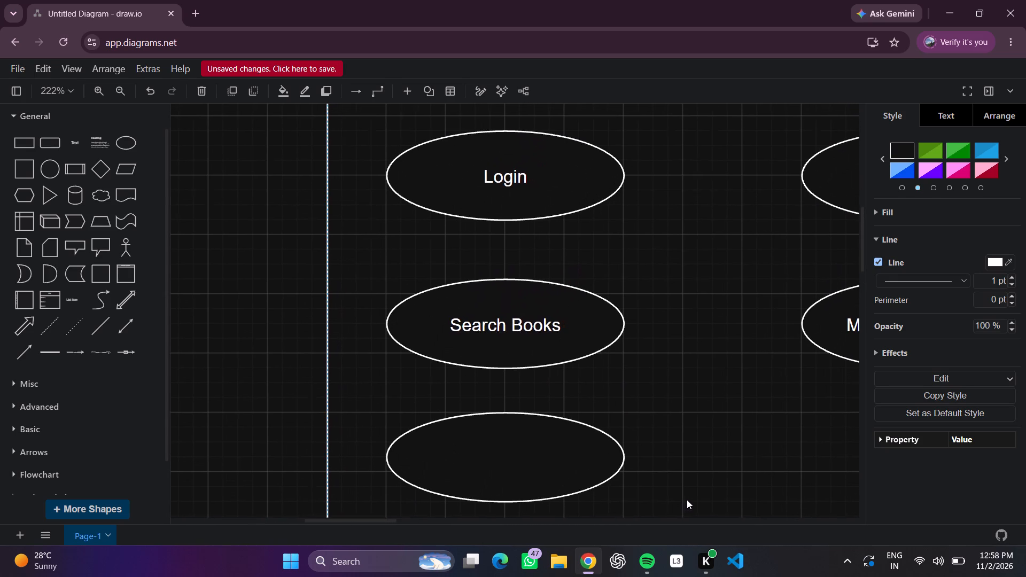
{"action": "left_click_drag", "start_coordinate": [480, 469], "coordinate": [485, 479]}
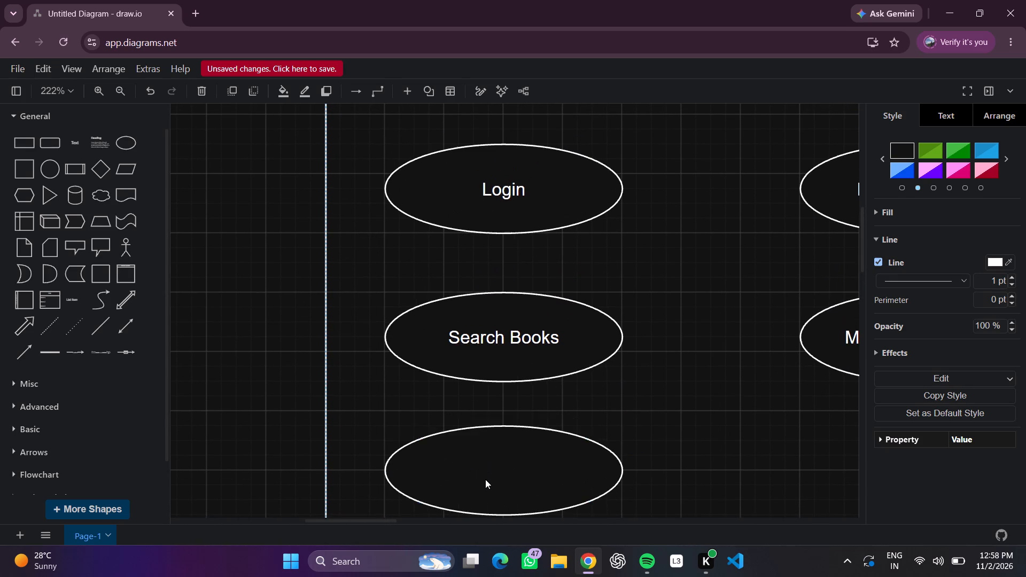
{"action": "left_click_drag", "start_coordinate": [485, 479], "coordinate": [486, 472]}
{"action": "left_click", "coordinate": [499, 467]}
{"action": "left_click_drag", "start_coordinate": [501, 467], "coordinate": [504, 478]}
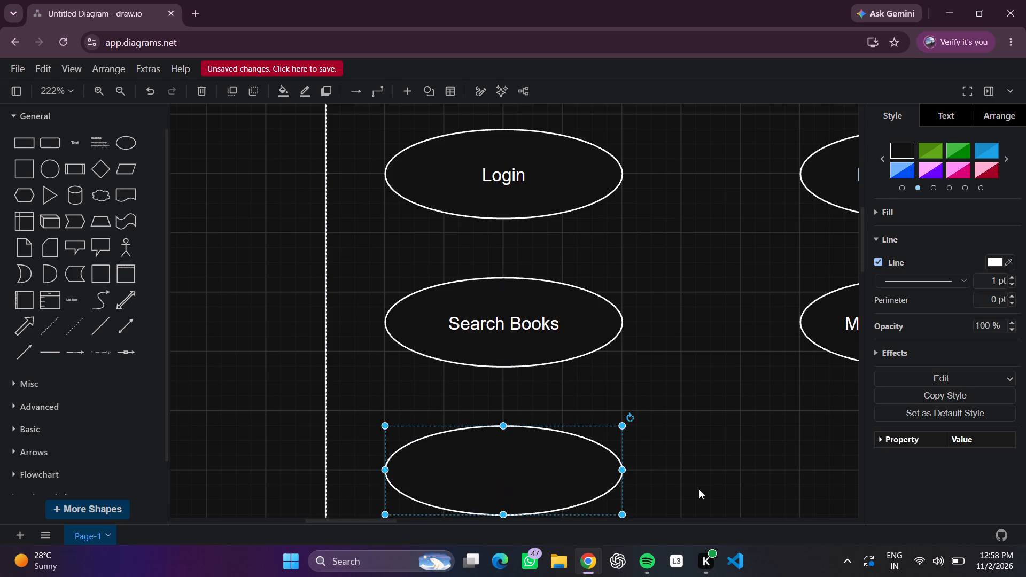
{"action": "left_click", "coordinate": [803, 492]}
Add a new blank ellipse below Manage Members at position -170, 370, its top level with the blank ellipse under Search Books.
{"action": "scroll", "coordinate": [801, 489], "scroll_direction": "left", "scroll_amount": 2}
{"action": "scroll", "coordinate": [708, 464], "scroll_direction": "left", "scroll_amount": 2}
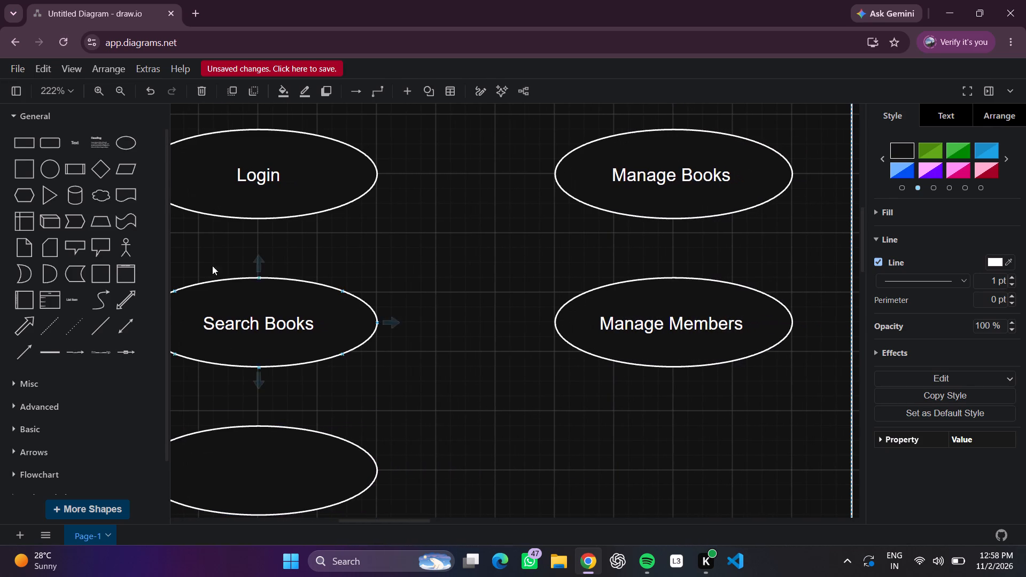
{"action": "left_click", "coordinate": [129, 152]}
{"action": "left_click_drag", "start_coordinate": [511, 313], "coordinate": [752, 575]}
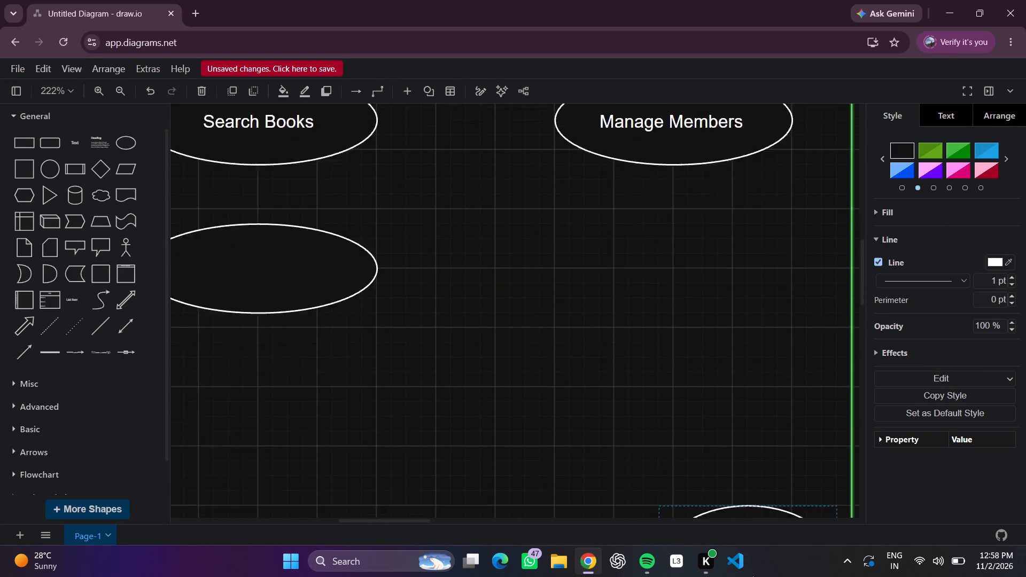
{"action": "left_click_drag", "start_coordinate": [752, 575], "coordinate": [687, 313]}
{"action": "scroll", "coordinate": [705, 307], "scroll_direction": "up", "scroll_amount": 6}
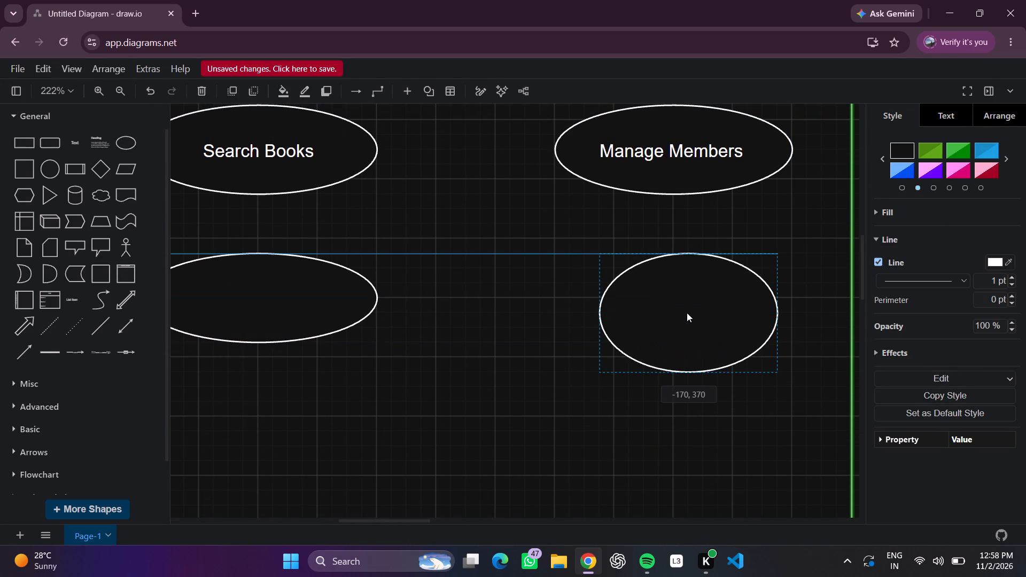
{"action": "left_click_drag", "start_coordinate": [687, 313], "coordinate": [687, 311]}
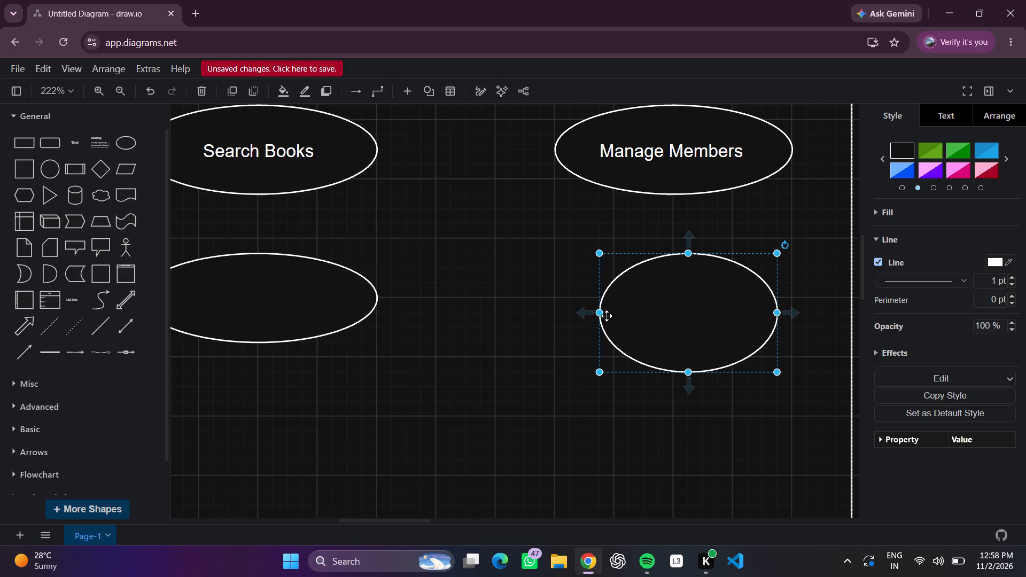
Widen the blank ellipse below Manage Members to 160 and reduce its height so it matches Manage Members.
{"action": "left_click_drag", "start_coordinate": [602, 313], "coordinate": [562, 310]}
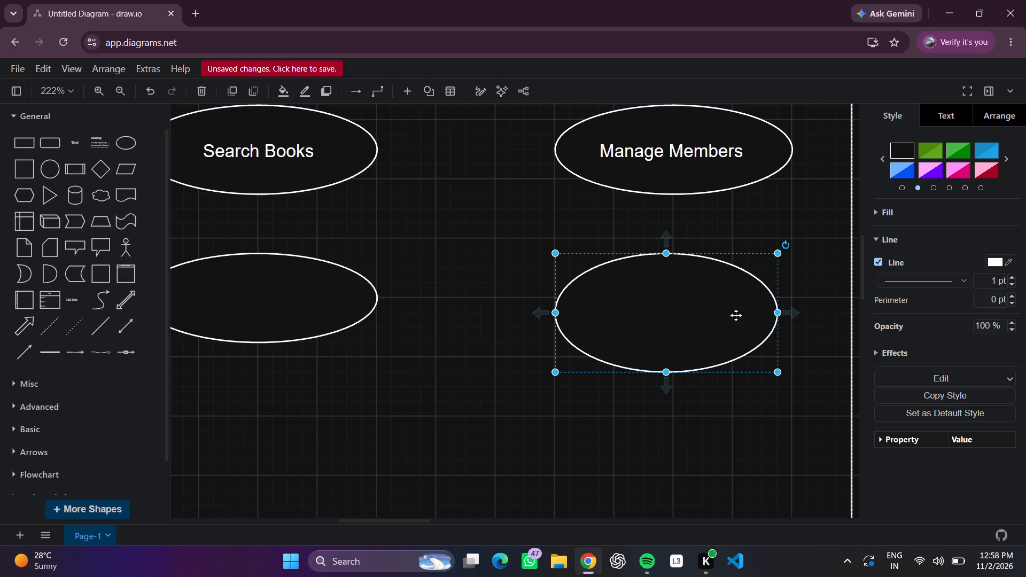
{"action": "left_click_drag", "start_coordinate": [776, 313], "coordinate": [802, 316]}
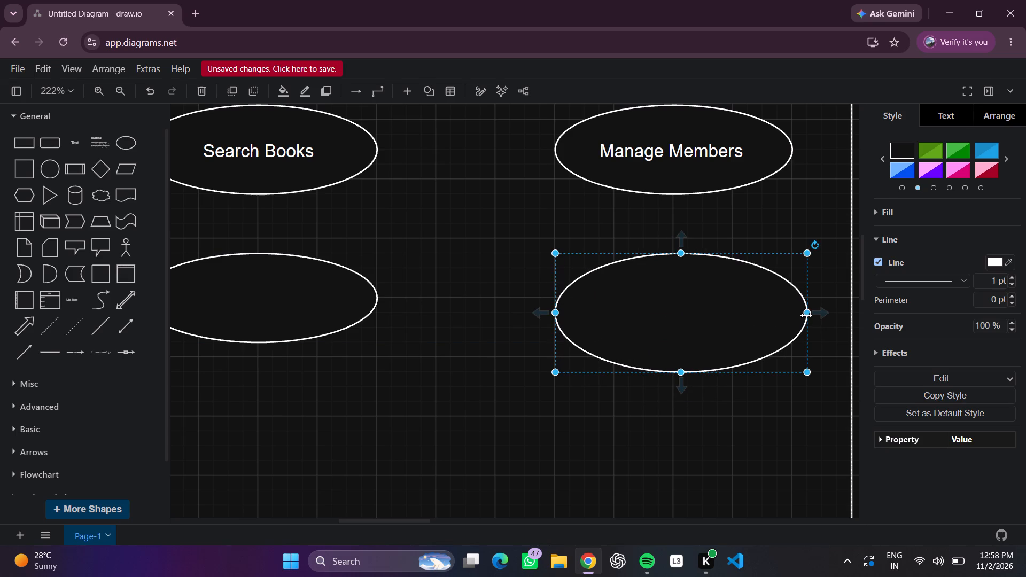
{"action": "left_click_drag", "start_coordinate": [806, 315], "coordinate": [792, 314]}
{"action": "left_click", "coordinate": [717, 316]}
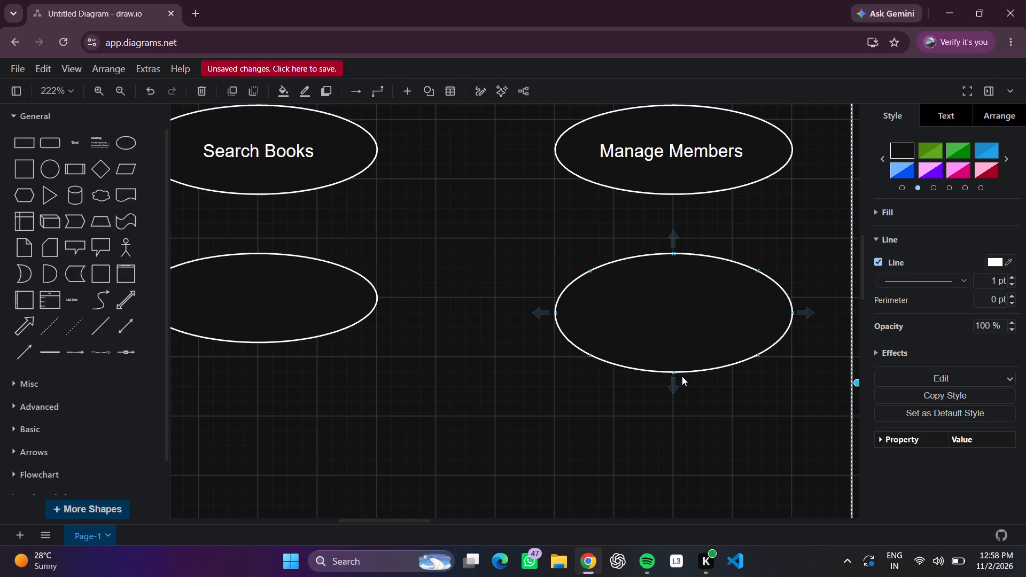
{"action": "left_click", "coordinate": [675, 374]}
{"action": "left_click_drag", "start_coordinate": [674, 371], "coordinate": [676, 351]}
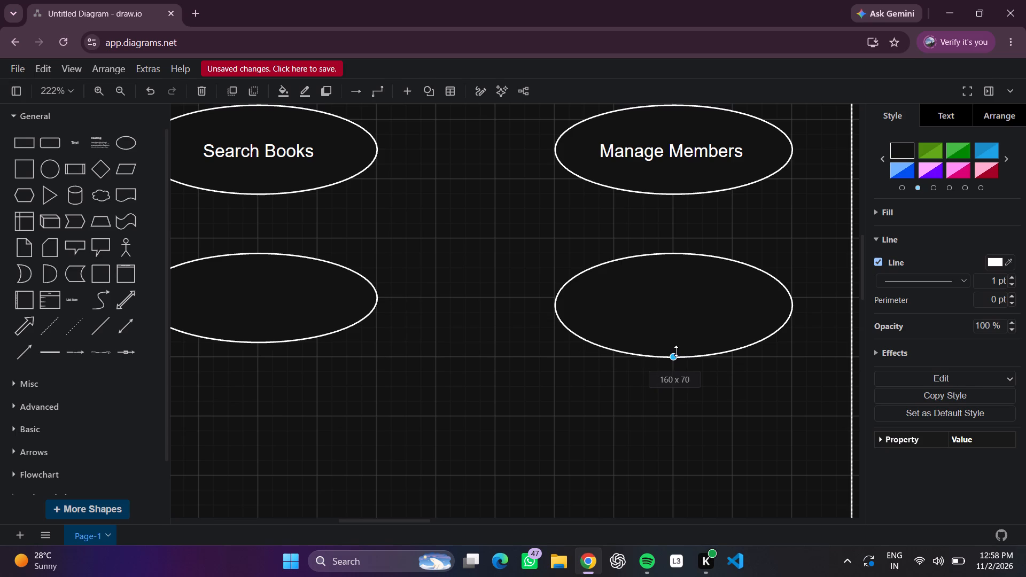
{"action": "left_click_drag", "start_coordinate": [676, 351], "coordinate": [676, 347]}
{"action": "left_click", "coordinate": [722, 413]}
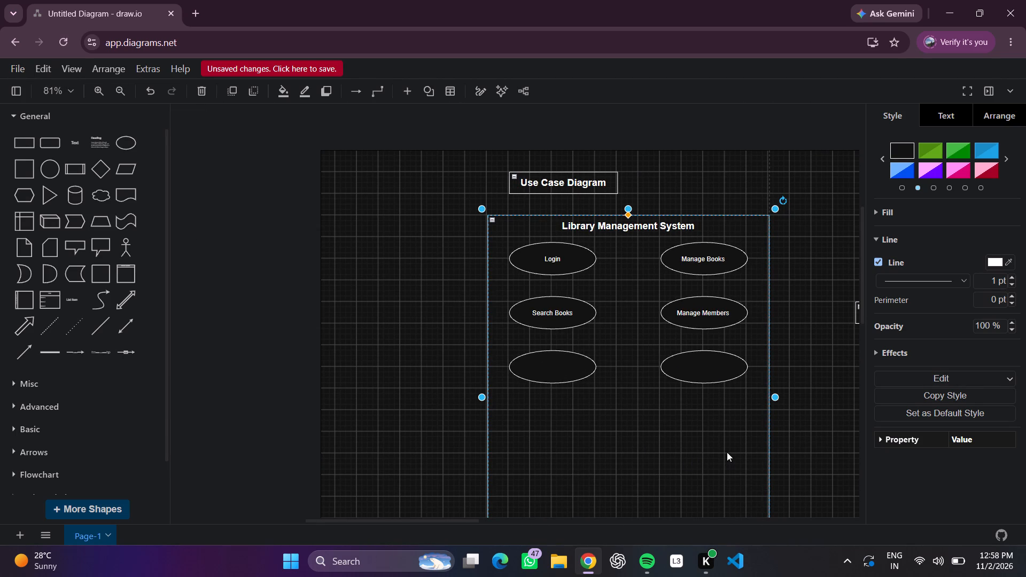
Add a fourth ellipse to the Login column, centred below the third and resized to the same width and height.
{"action": "left_click", "coordinate": [135, 135]}
{"action": "left_click_drag", "start_coordinate": [508, 305], "coordinate": [542, 441]}
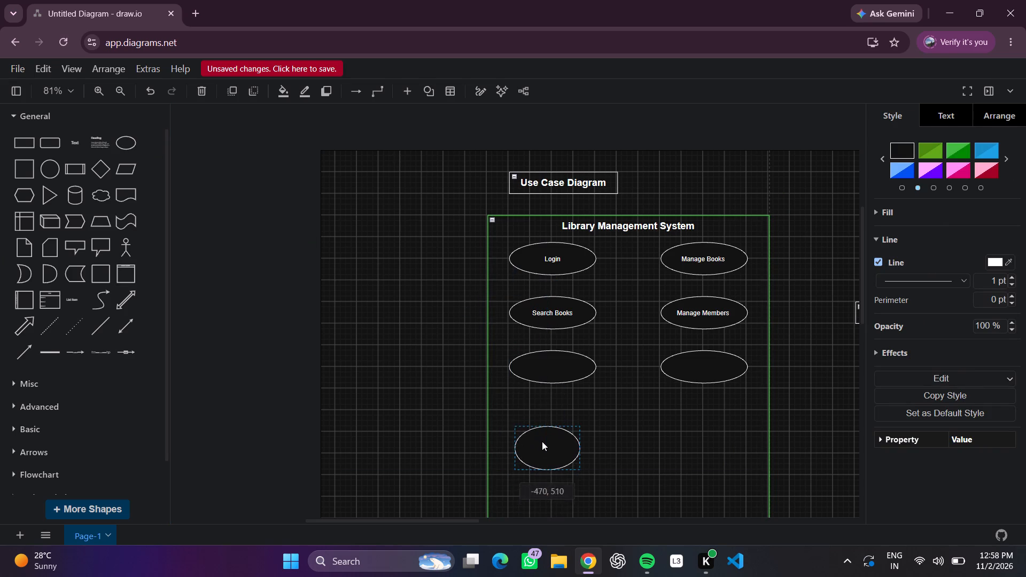
{"action": "left_click_drag", "start_coordinate": [542, 441], "coordinate": [547, 425]}
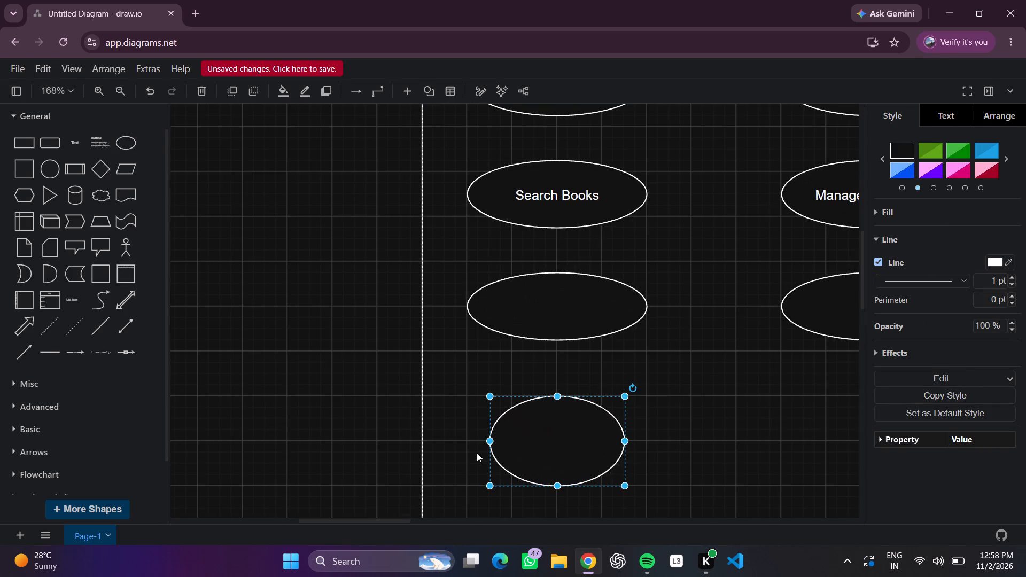
{"action": "left_click_drag", "start_coordinate": [489, 437], "coordinate": [463, 436]}
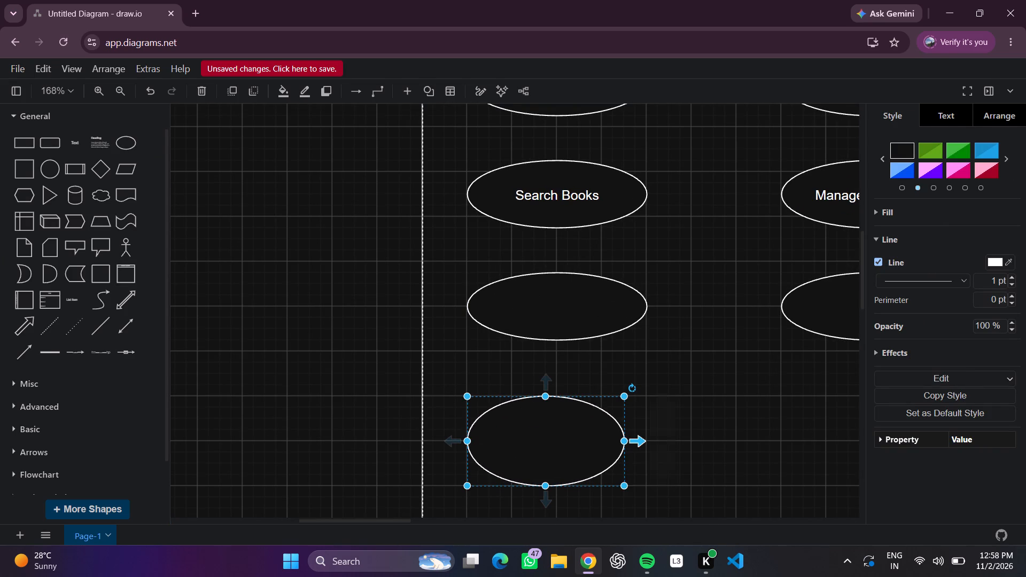
{"action": "left_click_drag", "start_coordinate": [624, 438], "coordinate": [646, 439]}
{"action": "left_click", "coordinate": [566, 444]}
{"action": "left_click", "coordinate": [556, 483]}
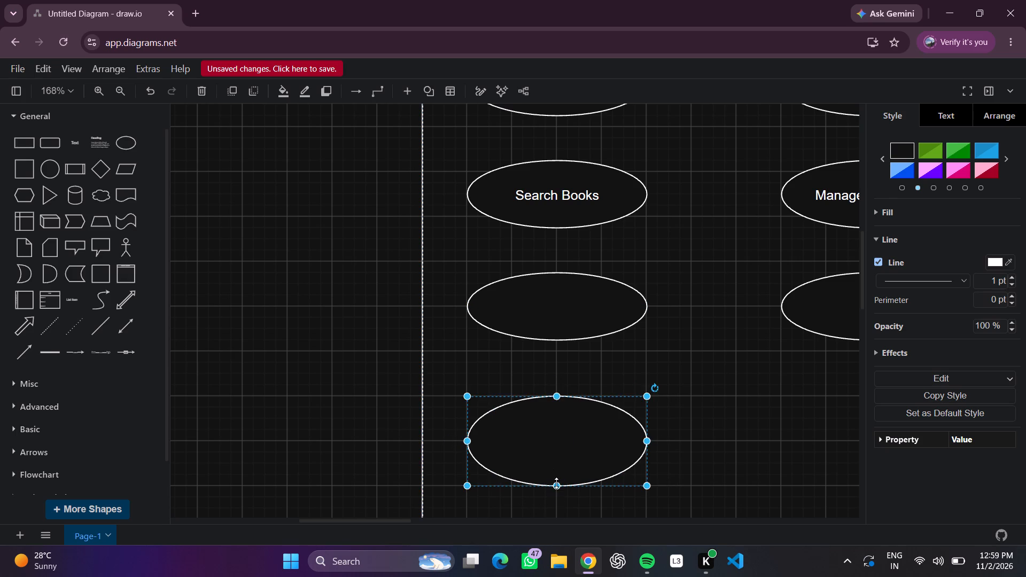
{"action": "left_click_drag", "start_coordinate": [556, 483], "coordinate": [563, 463]}
{"action": "left_click", "coordinate": [851, 490]}
Add a fourth ellipse to the Manage Books column, level with the fourth Login-column ellipse, 160 wide and equally high.
{"action": "scroll", "coordinate": [848, 488], "scroll_direction": "left", "scroll_amount": 3}
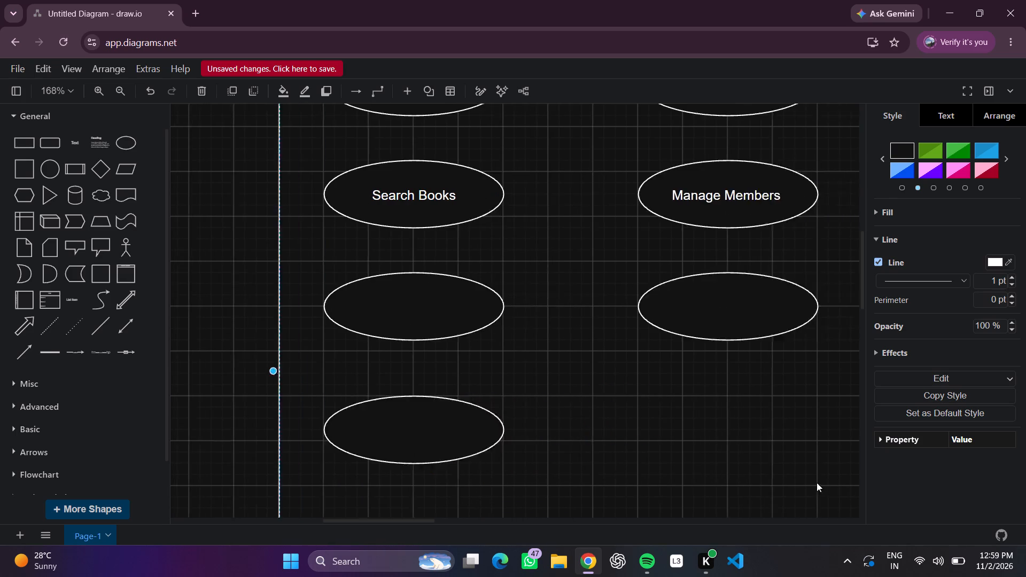
{"action": "scroll", "coordinate": [817, 482], "scroll_direction": "left", "scroll_amount": 2}
{"action": "left_click", "coordinate": [119, 146]}
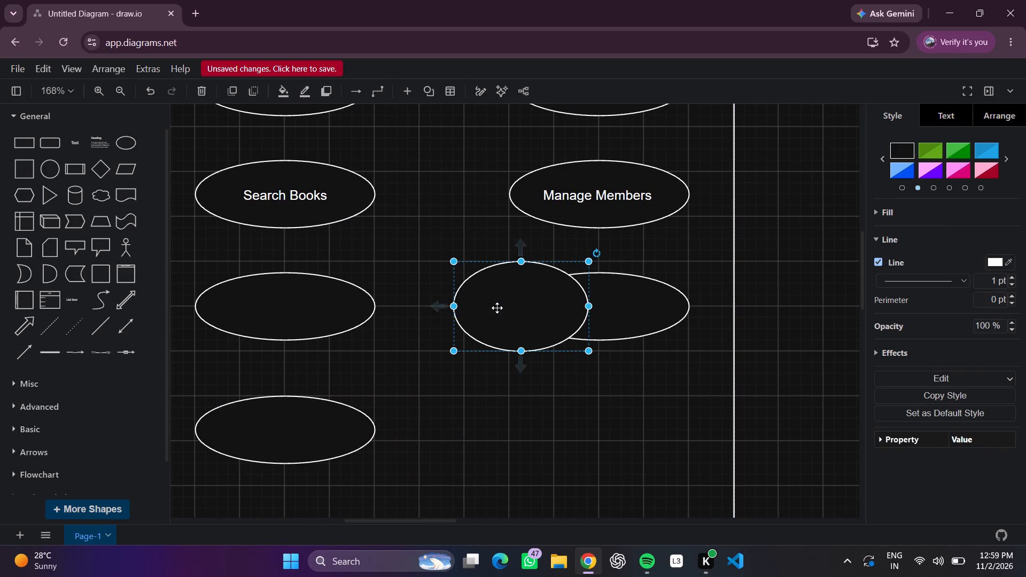
{"action": "left_click_drag", "start_coordinate": [498, 307], "coordinate": [568, 428]}
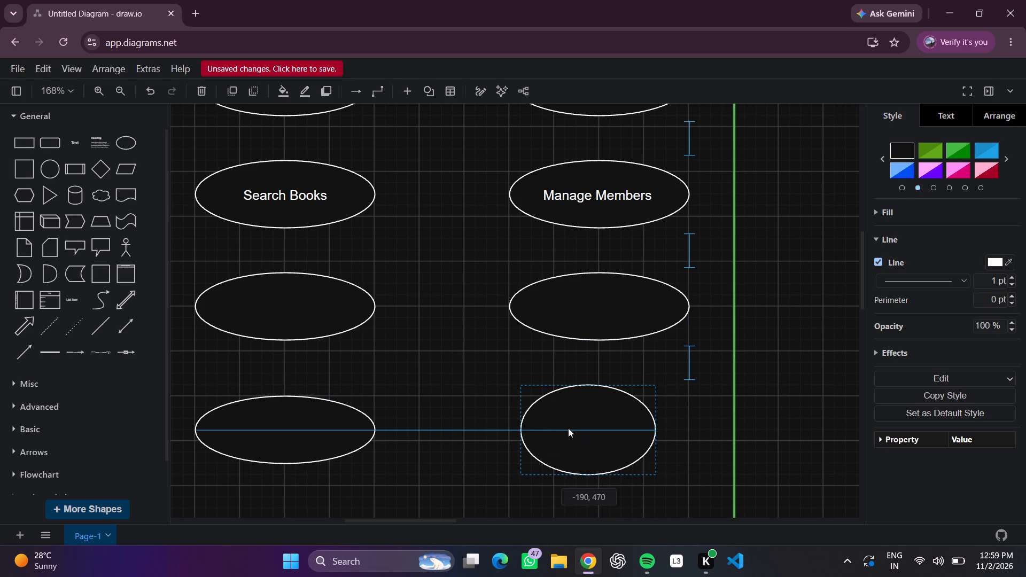
{"action": "left_click_drag", "start_coordinate": [568, 428], "coordinate": [573, 437]}
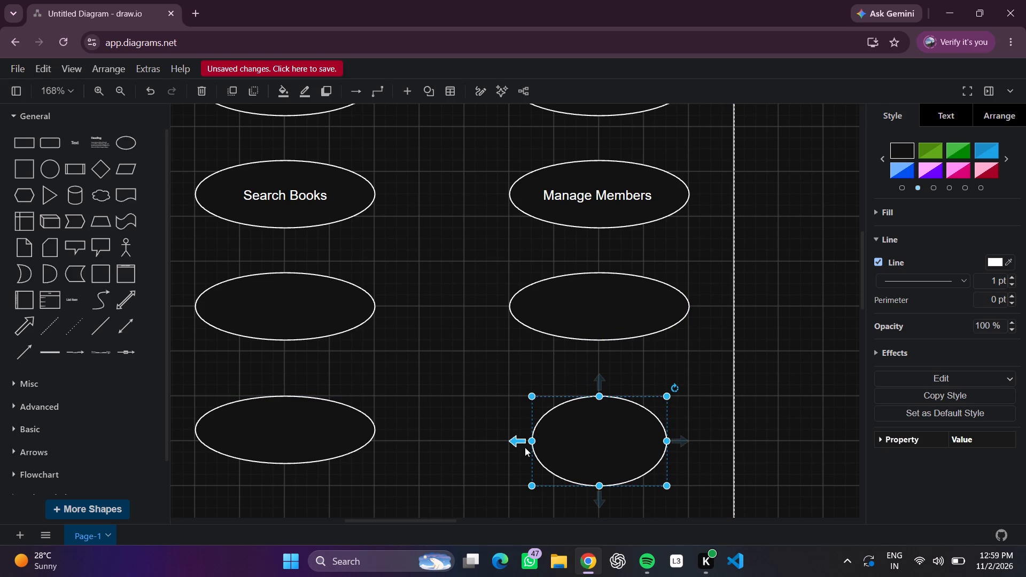
{"action": "left_click_drag", "start_coordinate": [529, 438], "coordinate": [511, 436]}
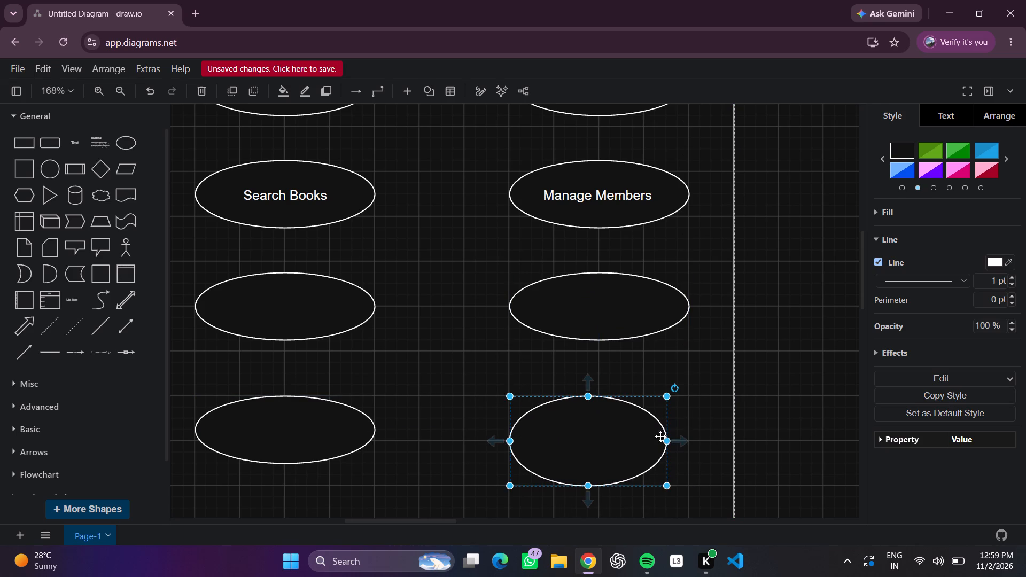
{"action": "left_click_drag", "start_coordinate": [665, 437], "coordinate": [683, 437]}
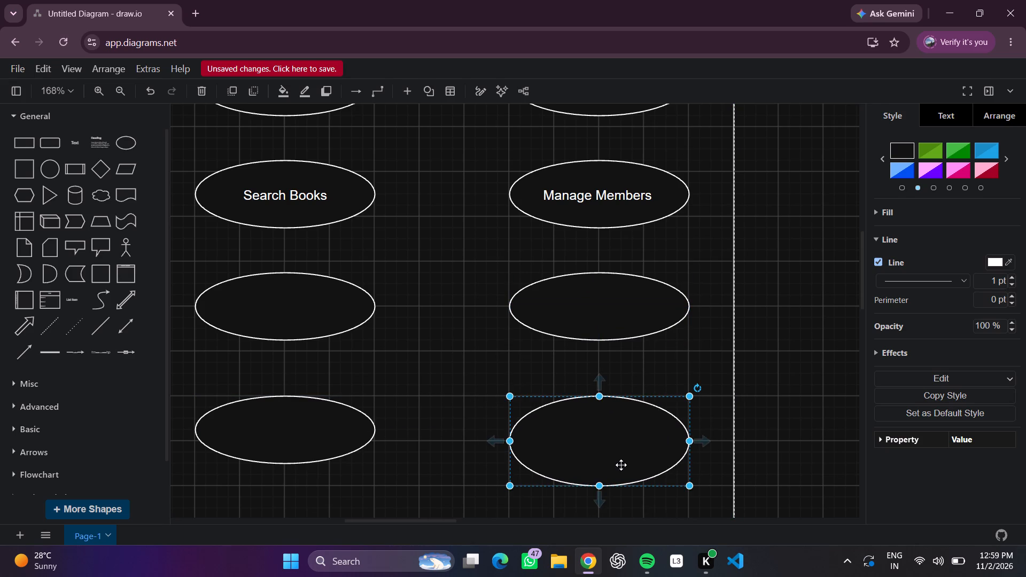
{"action": "left_click", "coordinate": [619, 464]}
{"action": "left_click", "coordinate": [595, 479]}
{"action": "left_click_drag", "start_coordinate": [597, 481], "coordinate": [601, 473]}
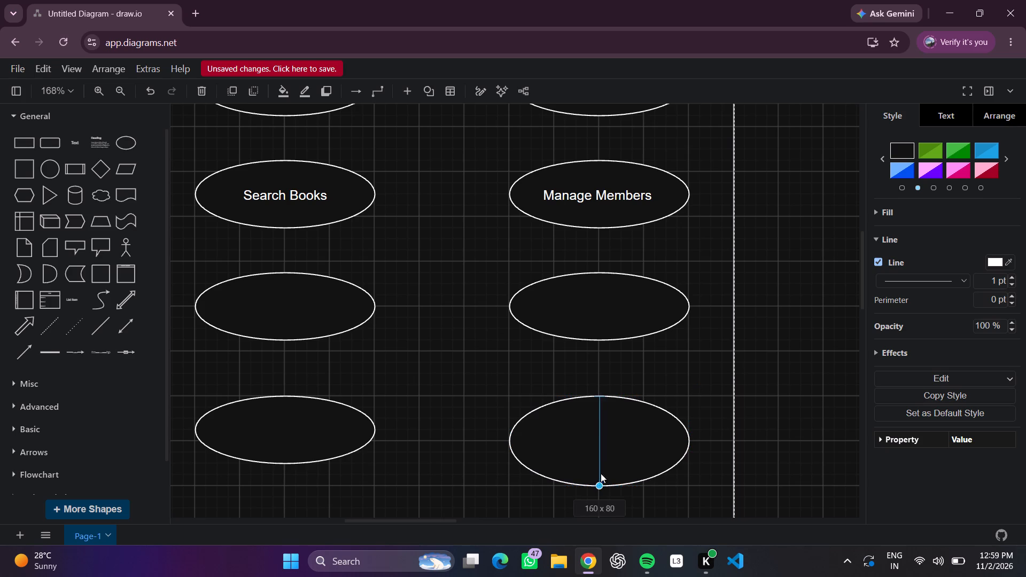
{"action": "left_click_drag", "start_coordinate": [601, 473], "coordinate": [605, 463]}
{"action": "left_click", "coordinate": [663, 492]}
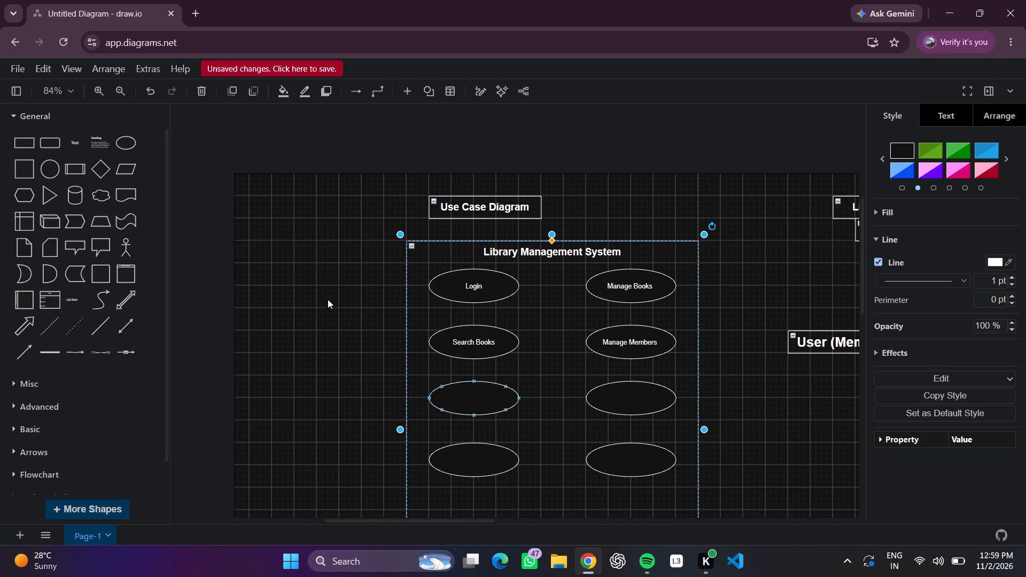
Add a fifth ellipse to the Login column, centred below the fourth, 160 wide and reduced to the same height.
{"action": "scroll", "coordinate": [333, 292], "scroll_direction": "down", "scroll_amount": 1}
{"action": "left_click", "coordinate": [132, 141]}
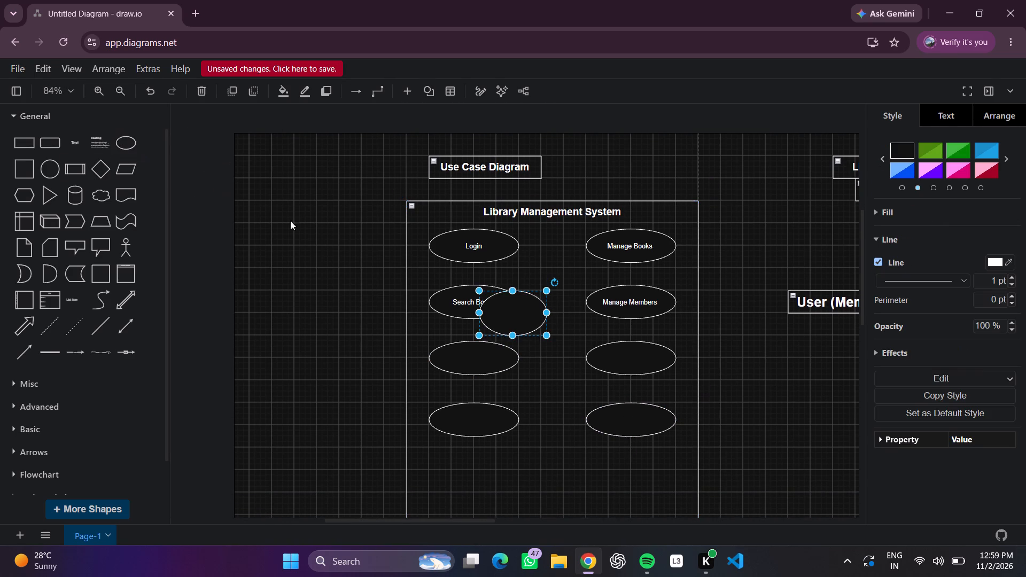
{"action": "scroll", "coordinate": [313, 229], "scroll_direction": "down", "scroll_amount": 1}
{"action": "left_click_drag", "start_coordinate": [523, 274], "coordinate": [488, 458]}
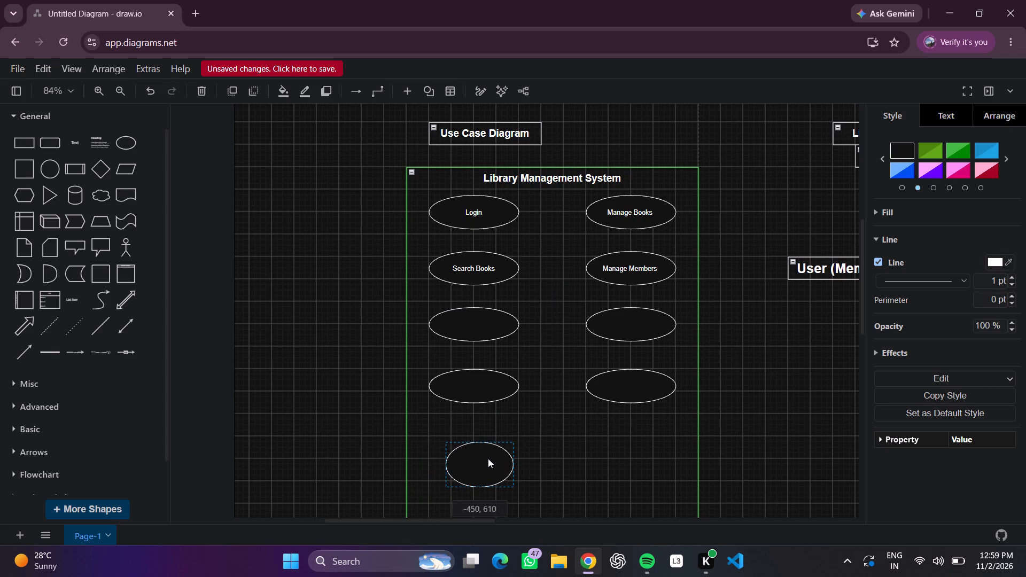
{"action": "left_click_drag", "start_coordinate": [488, 458], "coordinate": [486, 455]}
{"action": "left_click", "coordinate": [588, 466]}
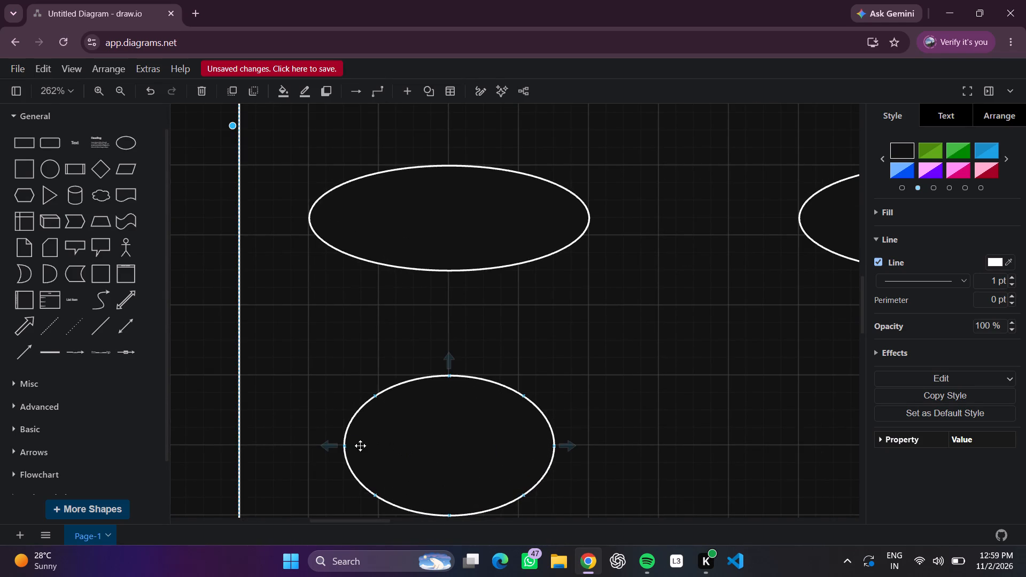
{"action": "left_click", "coordinate": [354, 442]}
{"action": "left_click_drag", "start_coordinate": [340, 446], "coordinate": [305, 445]}
{"action": "left_click_drag", "start_coordinate": [553, 445], "coordinate": [604, 450]}
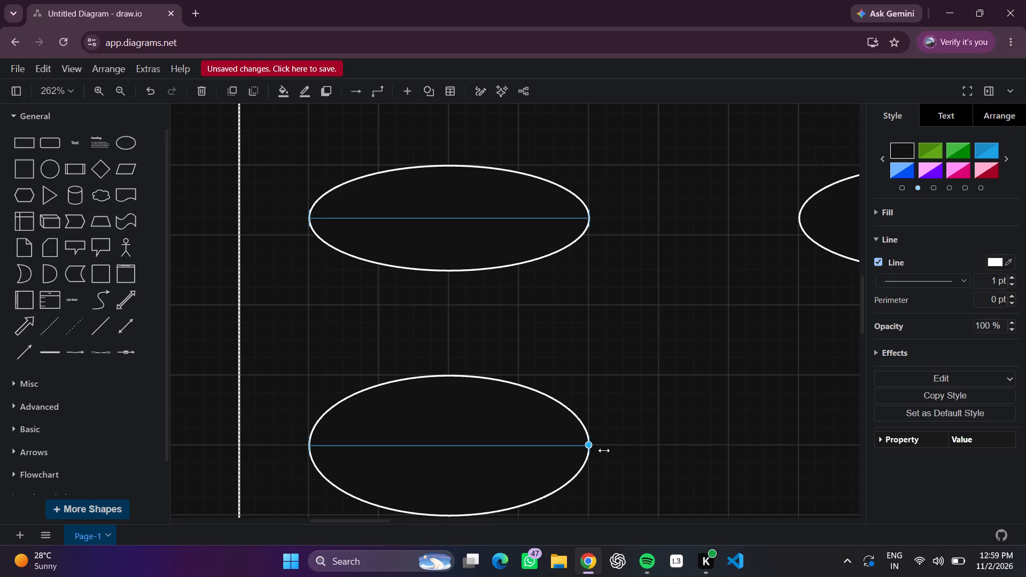
{"action": "left_click_drag", "start_coordinate": [604, 450], "coordinate": [589, 450]}
{"action": "scroll", "coordinate": [426, 443], "scroll_direction": "down", "scroll_amount": 1}
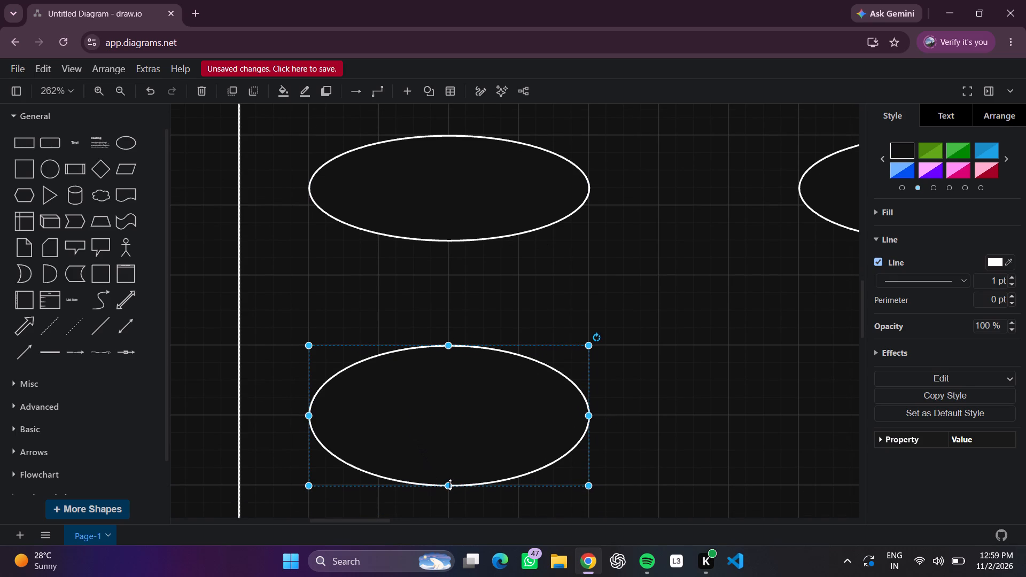
{"action": "left_click_drag", "start_coordinate": [450, 485], "coordinate": [454, 461]}
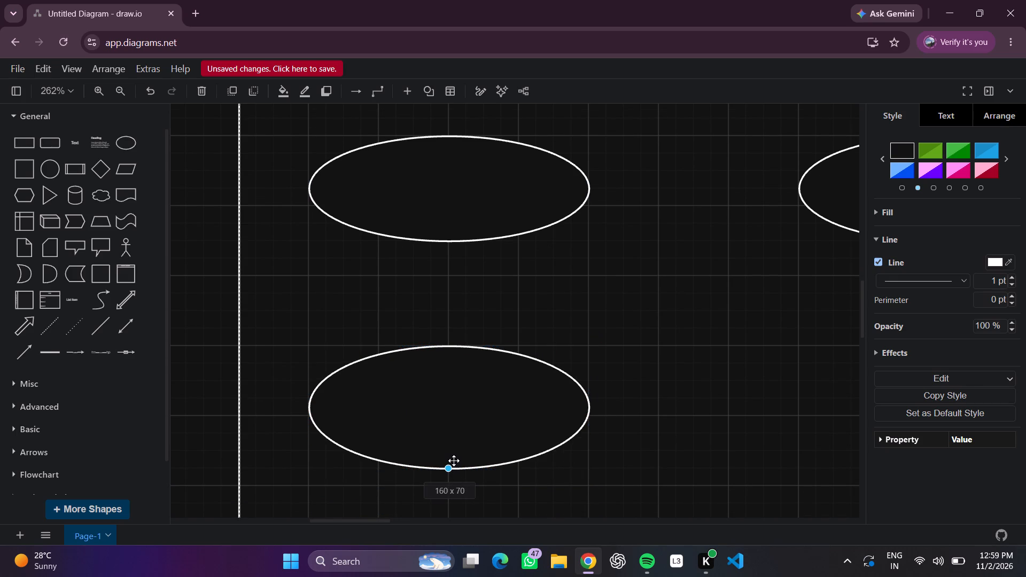
{"action": "left_click_drag", "start_coordinate": [454, 461], "coordinate": [454, 456]}
Add a fifth ellipse to the Manage Books column, level with the fifth Login-column ellipse, 160 wide and equally high.
{"action": "scroll", "coordinate": [707, 488], "scroll_direction": "left", "scroll_amount": 2}
{"action": "scroll", "coordinate": [690, 440], "scroll_direction": "left", "scroll_amount": 2}
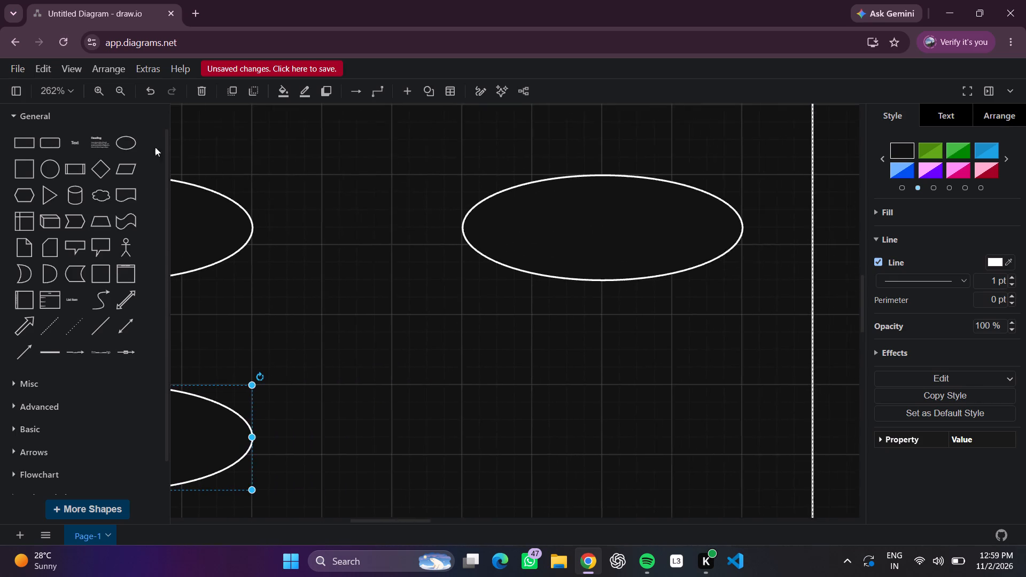
{"action": "left_click", "coordinate": [120, 142]}
{"action": "left_click_drag", "start_coordinate": [496, 338], "coordinate": [565, 439]}
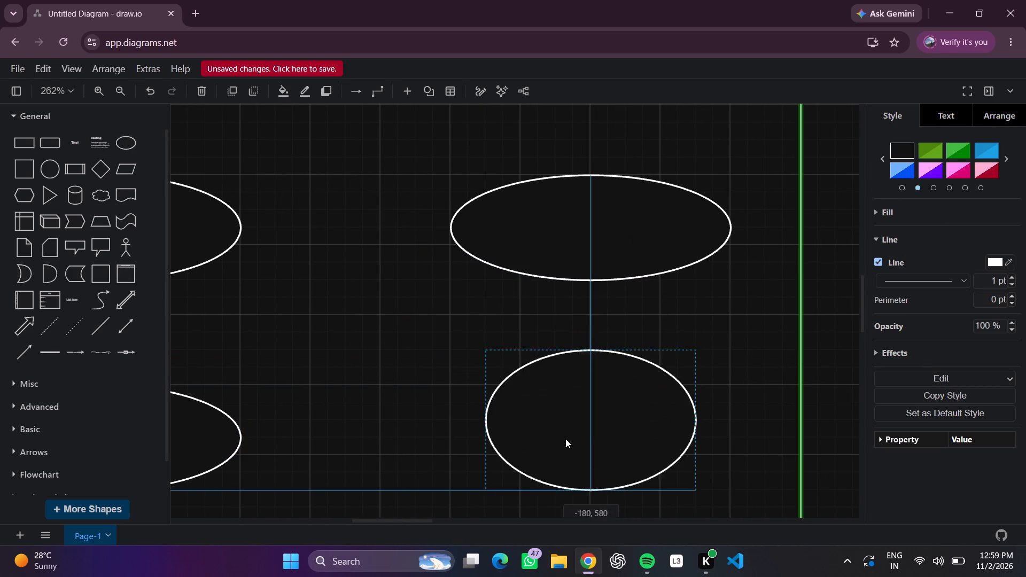
{"action": "left_click_drag", "start_coordinate": [565, 439], "coordinate": [566, 475]}
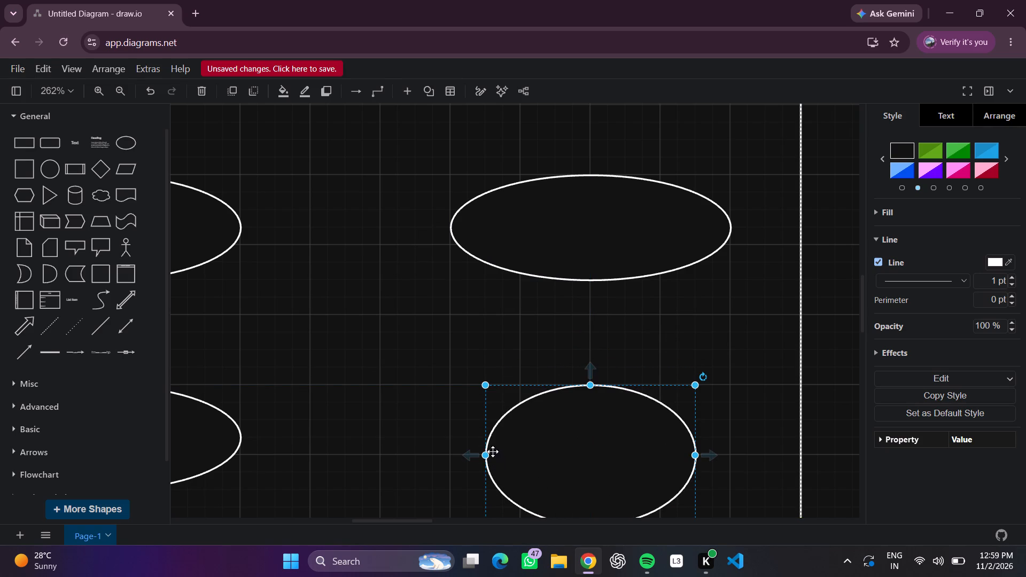
{"action": "left_click_drag", "start_coordinate": [488, 453], "coordinate": [455, 457]}
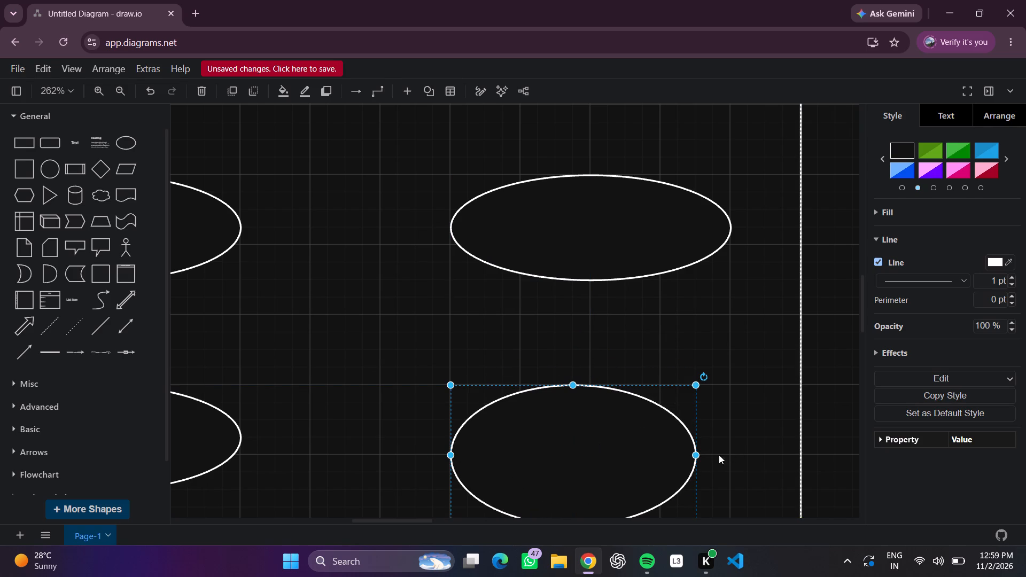
{"action": "left_click_drag", "start_coordinate": [699, 454], "coordinate": [726, 448]}
{"action": "scroll", "coordinate": [660, 472], "scroll_direction": "down", "scroll_amount": 1}
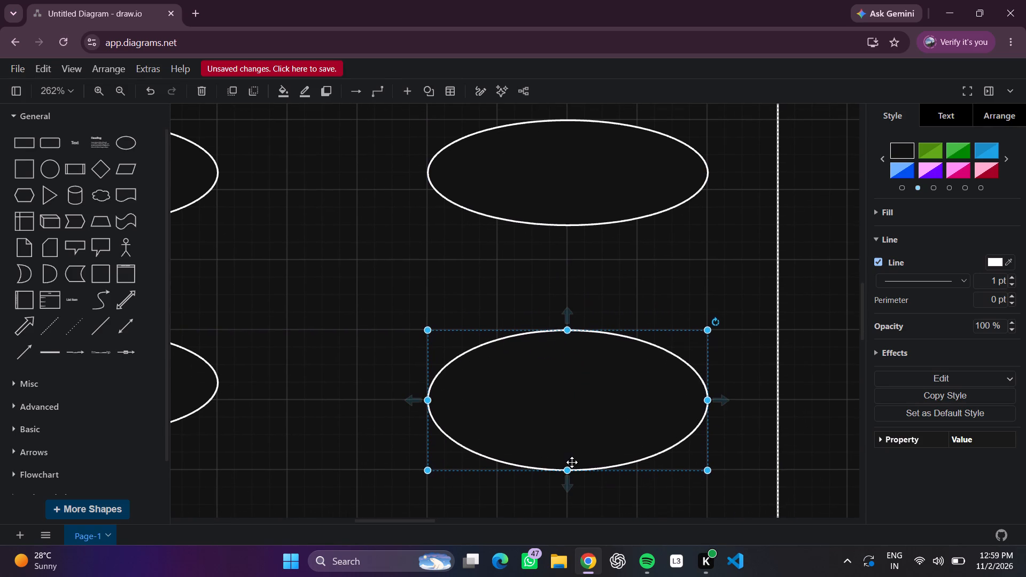
{"action": "left_click_drag", "start_coordinate": [568, 467], "coordinate": [571, 451]}
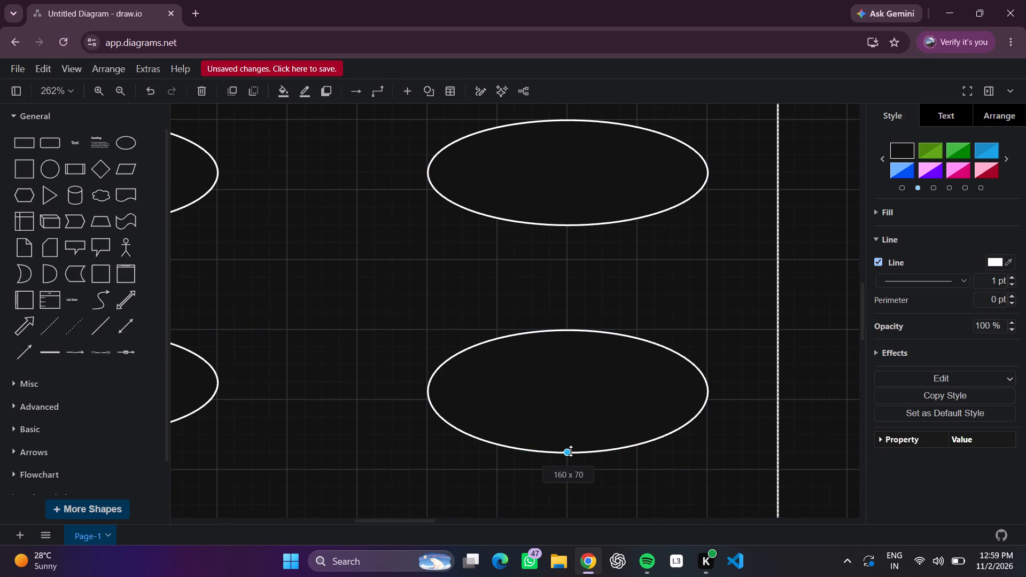
{"action": "left_click_drag", "start_coordinate": [571, 451], "coordinate": [571, 440]}
{"action": "left_click", "coordinate": [677, 472]}
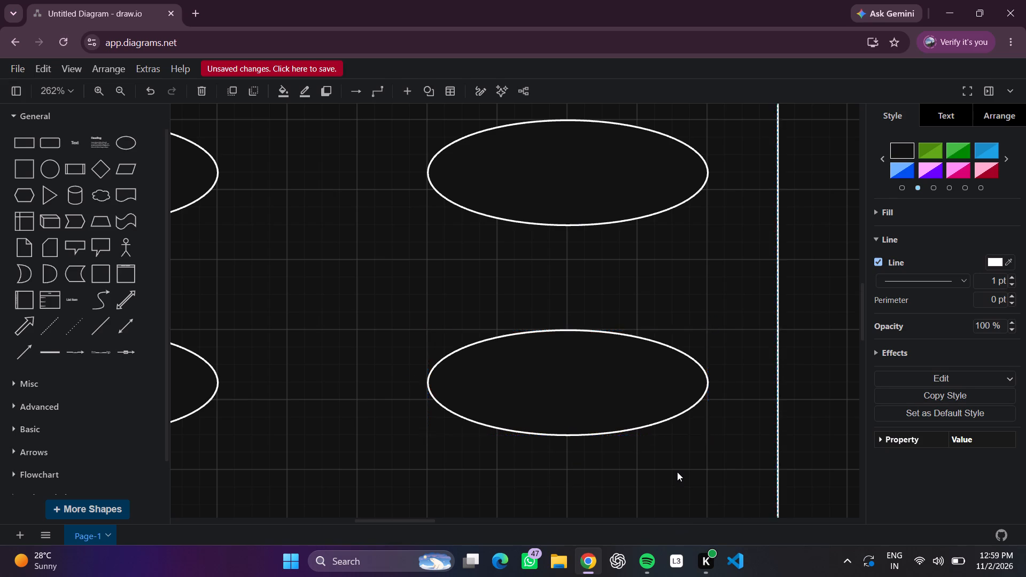
Add a sixth ellipse to the Login column, centred below the fifth inside the frame.
{"action": "left_click", "coordinate": [134, 142]}
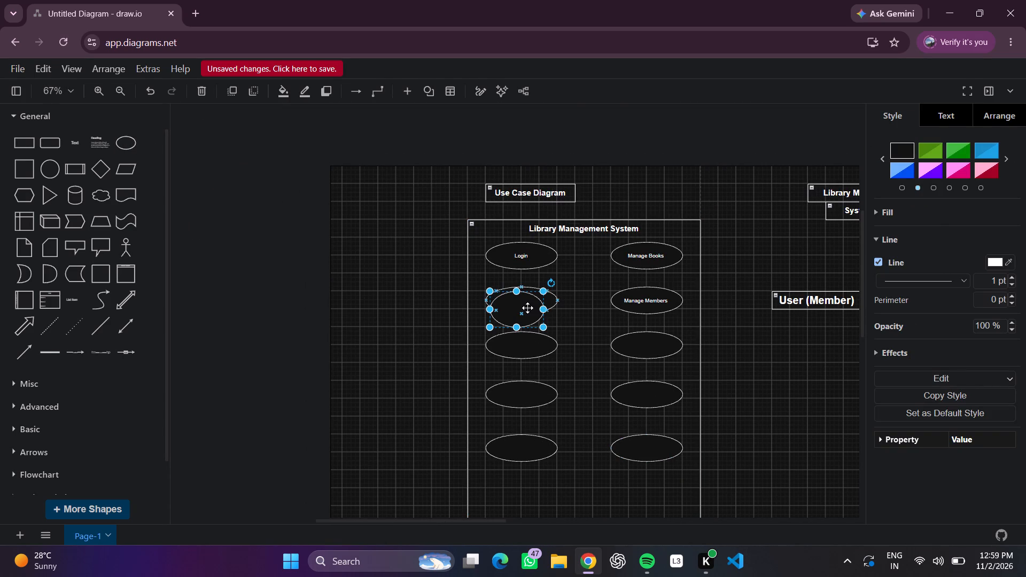
{"action": "left_click_drag", "start_coordinate": [527, 307], "coordinate": [534, 436]}
{"action": "scroll", "coordinate": [530, 387], "scroll_direction": "down", "scroll_amount": 1}
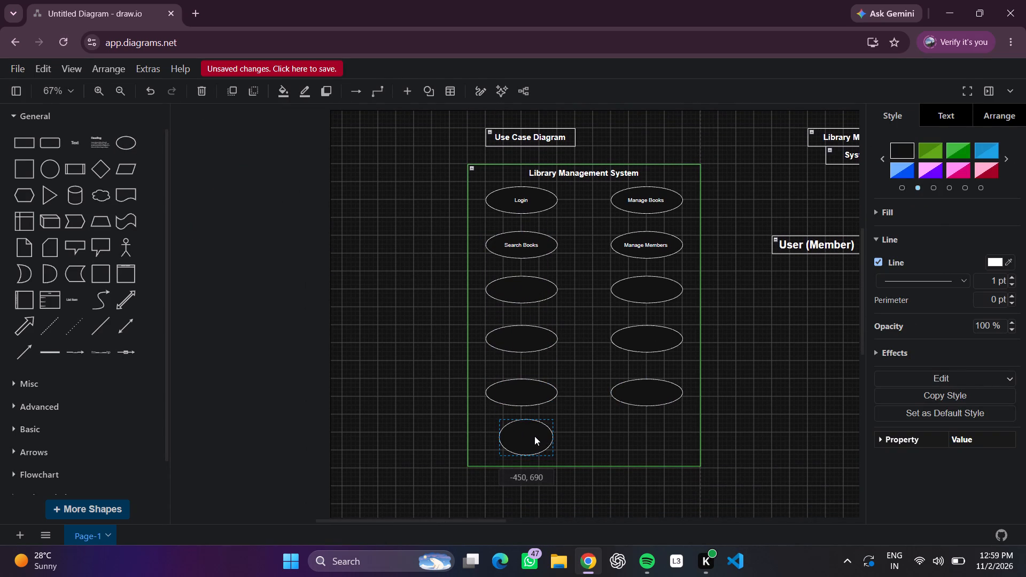
{"action": "left_click_drag", "start_coordinate": [534, 436], "coordinate": [533, 439]}
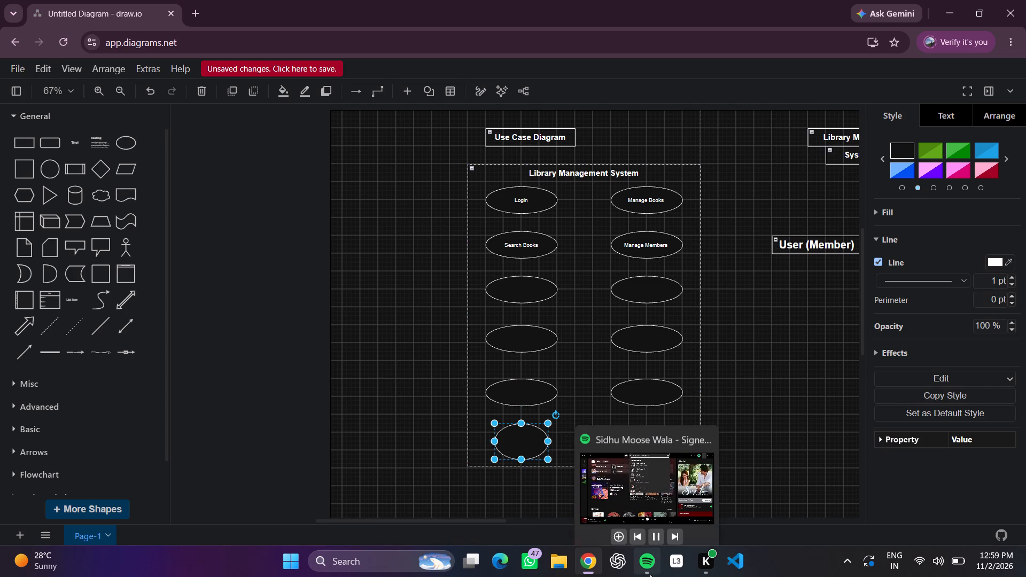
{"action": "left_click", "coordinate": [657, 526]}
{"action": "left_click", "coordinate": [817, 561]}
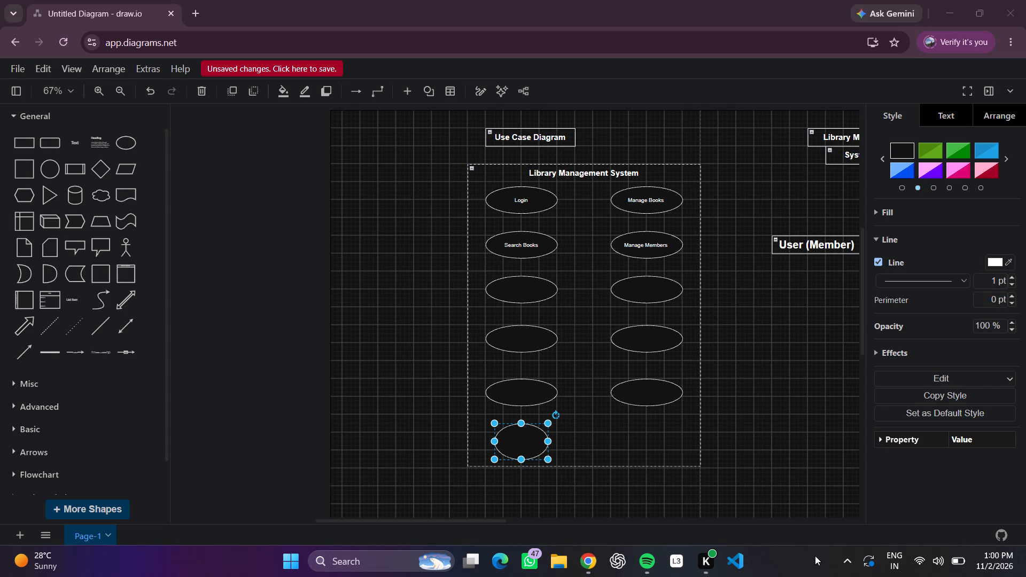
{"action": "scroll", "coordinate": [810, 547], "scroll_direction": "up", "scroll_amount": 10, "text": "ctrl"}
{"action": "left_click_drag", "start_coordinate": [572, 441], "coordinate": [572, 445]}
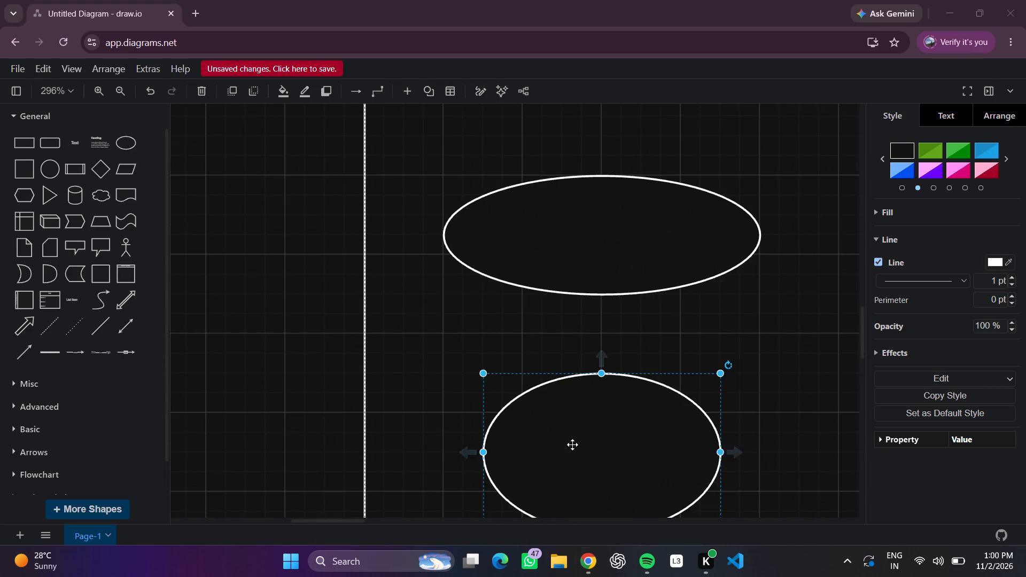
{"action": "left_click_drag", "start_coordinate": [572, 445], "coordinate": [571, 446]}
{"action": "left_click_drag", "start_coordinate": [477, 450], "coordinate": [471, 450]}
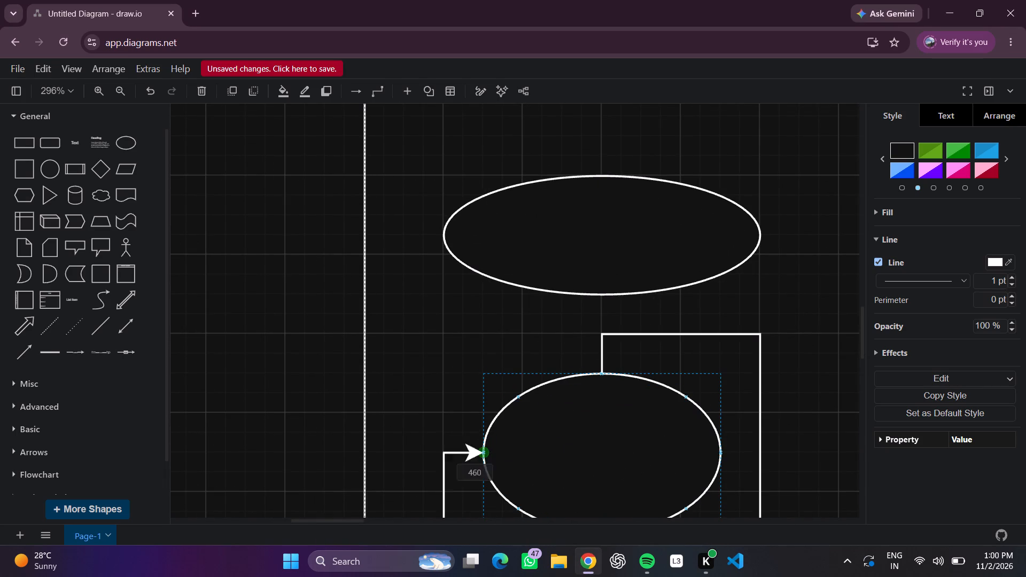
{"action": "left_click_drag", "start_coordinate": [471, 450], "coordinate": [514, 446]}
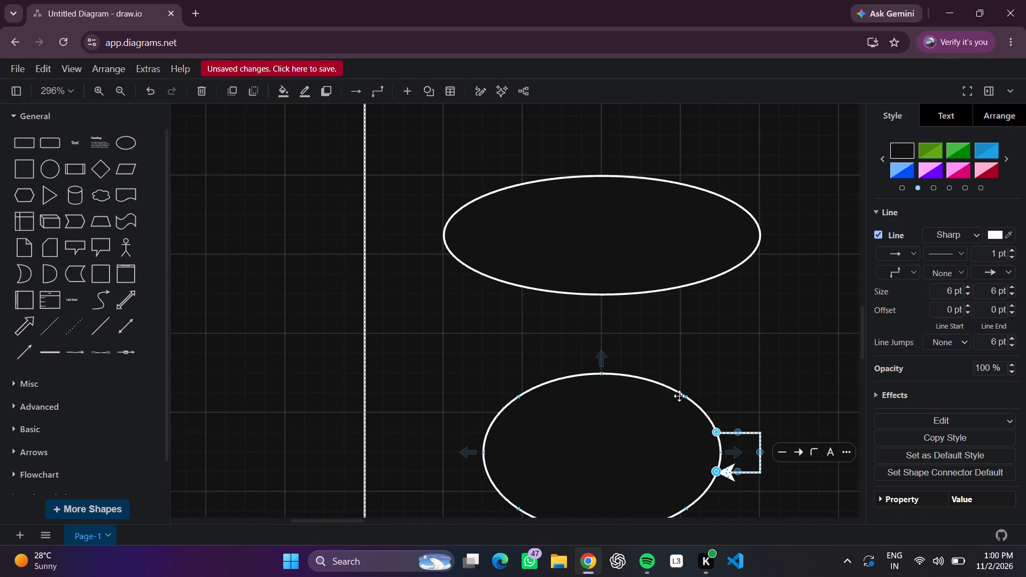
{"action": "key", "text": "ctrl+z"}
Resize the sixth Login-column ellipse to 160 wide and the same height as the fifth, keeping it centred in the column.
{"action": "left_click", "coordinate": [612, 435]}
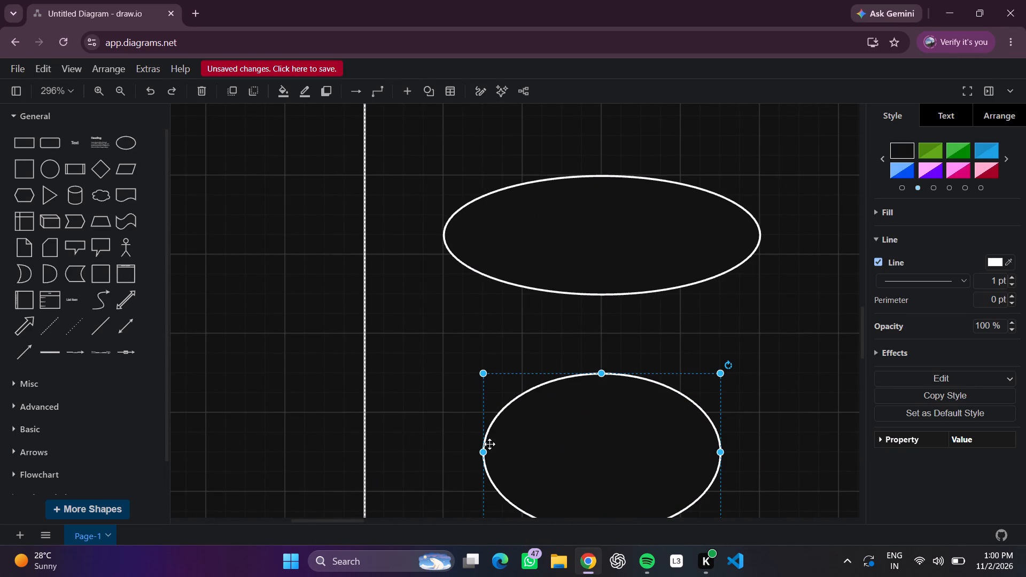
{"action": "left_click_drag", "start_coordinate": [481, 450], "coordinate": [437, 454]}
{"action": "scroll", "coordinate": [648, 459], "scroll_direction": "left", "scroll_amount": 1}
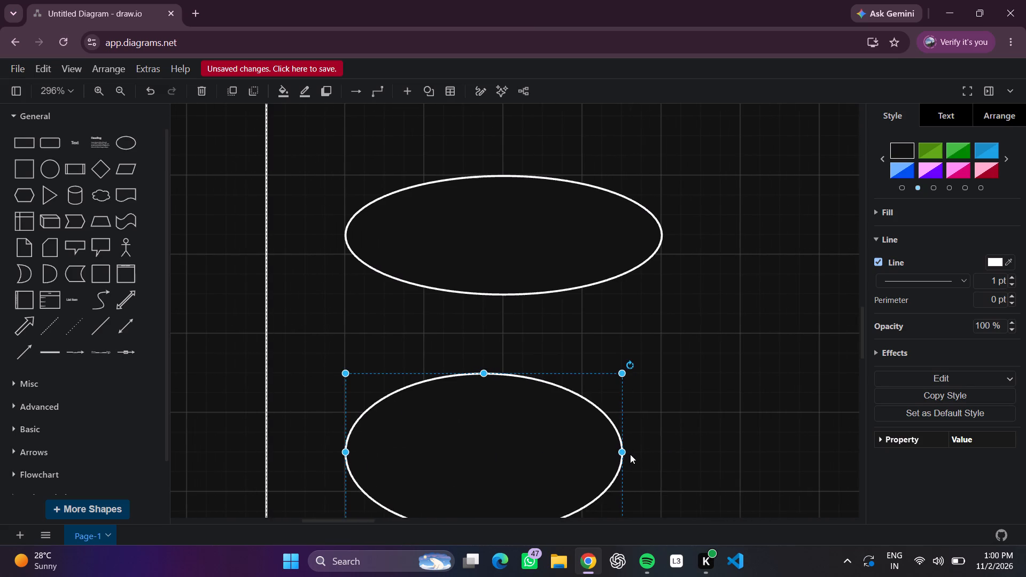
{"action": "left_click_drag", "start_coordinate": [620, 446], "coordinate": [660, 449]}
{"action": "scroll", "coordinate": [708, 431], "scroll_direction": "down", "scroll_amount": 1}
{"action": "left_click", "coordinate": [424, 409]}
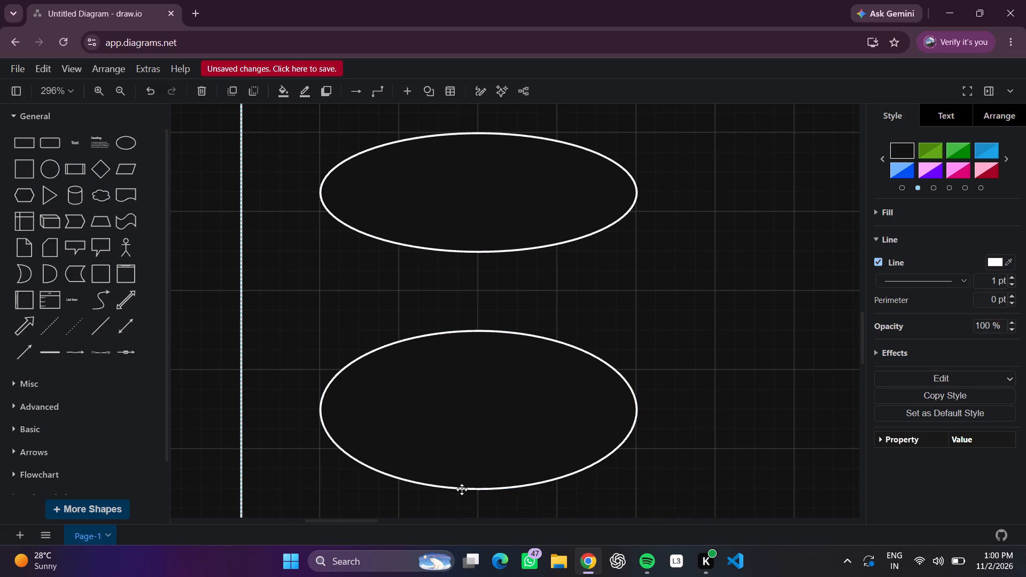
{"action": "left_click", "coordinate": [481, 490]}
{"action": "left_click_drag", "start_coordinate": [477, 489], "coordinate": [481, 462]}
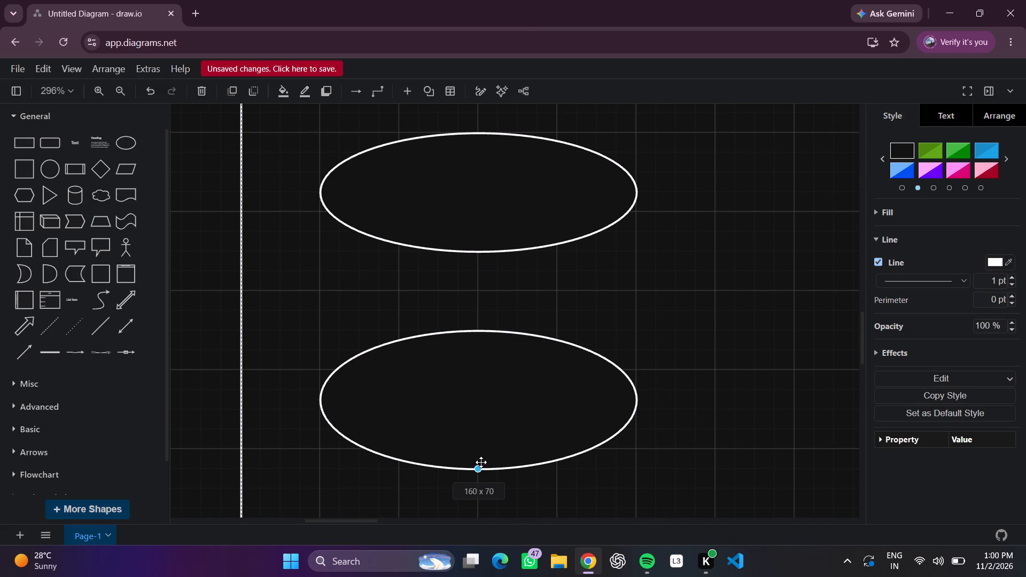
{"action": "left_click_drag", "start_coordinate": [481, 462], "coordinate": [481, 455]}
{"action": "left_click", "coordinate": [637, 492]}
{"action": "scroll", "coordinate": [638, 490], "scroll_direction": "left", "scroll_amount": 3}
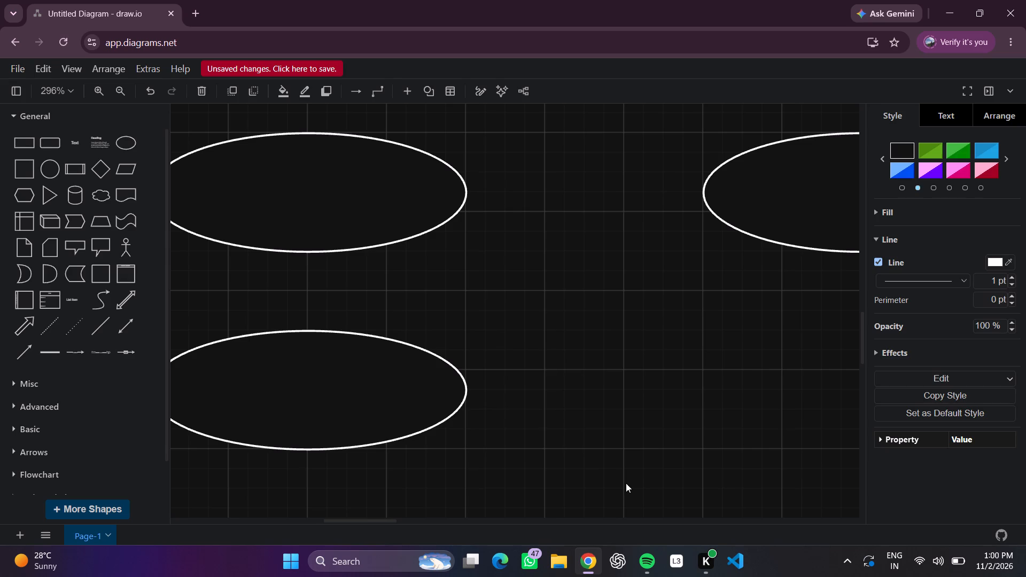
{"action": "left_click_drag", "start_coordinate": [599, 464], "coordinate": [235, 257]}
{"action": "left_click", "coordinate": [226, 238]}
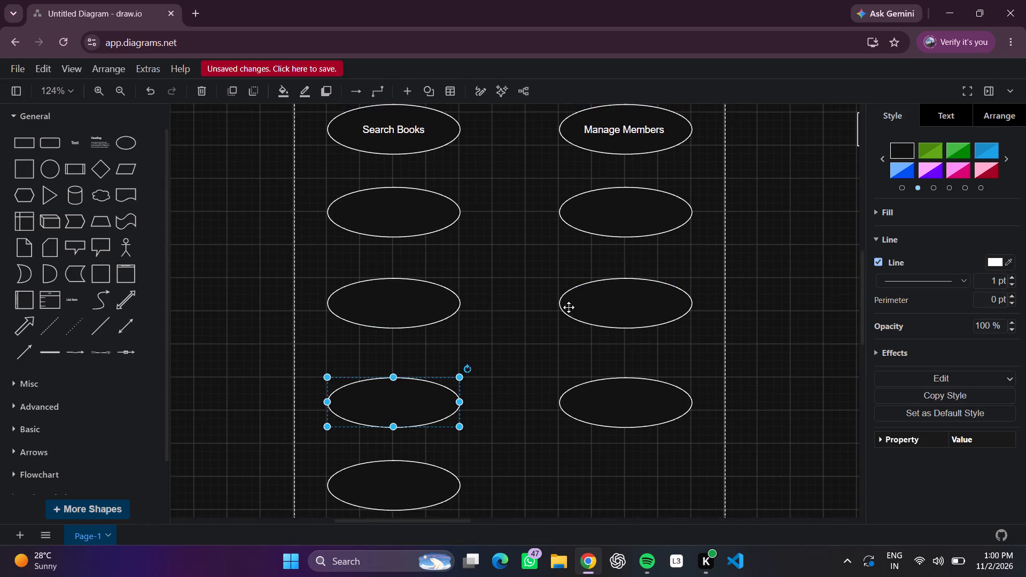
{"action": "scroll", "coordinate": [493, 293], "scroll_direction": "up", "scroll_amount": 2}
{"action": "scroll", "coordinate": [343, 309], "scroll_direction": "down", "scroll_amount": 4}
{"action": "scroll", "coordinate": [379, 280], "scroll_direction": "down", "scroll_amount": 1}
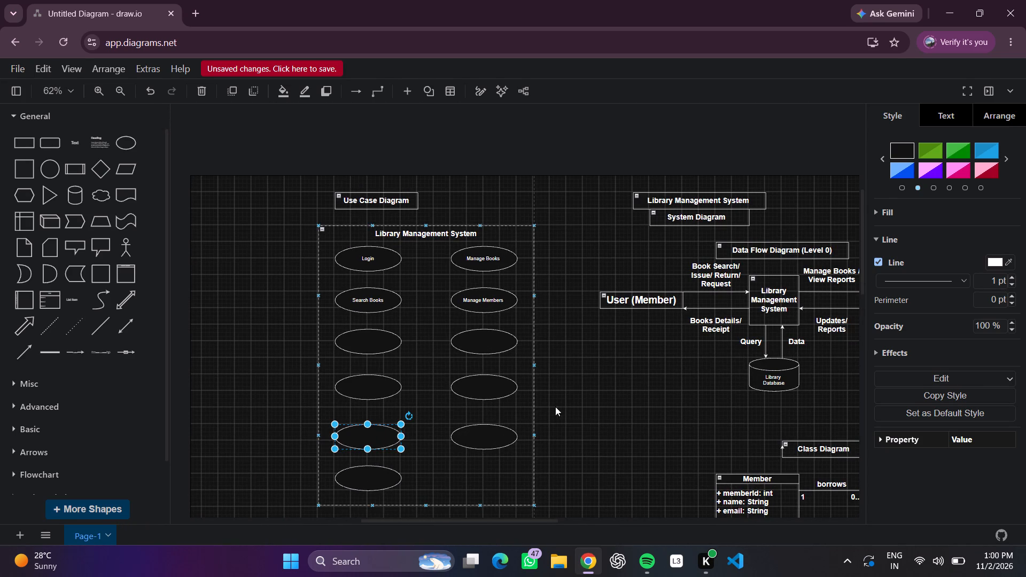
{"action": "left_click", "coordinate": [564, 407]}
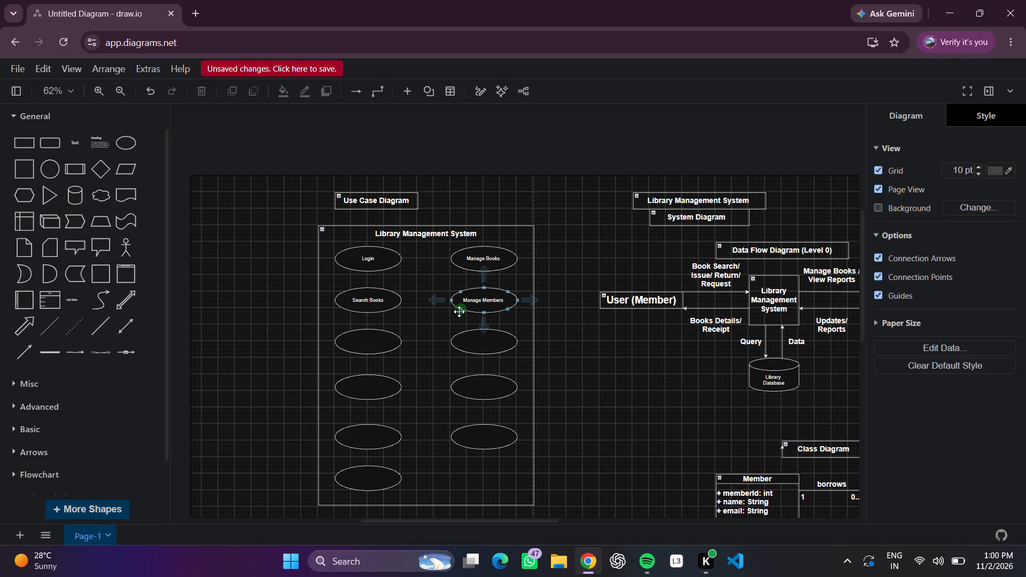
Label the third ellipse in the Login column "View Availability".
{"action": "left_click", "coordinate": [375, 346]}
{"action": "left_click", "coordinate": [375, 346]}
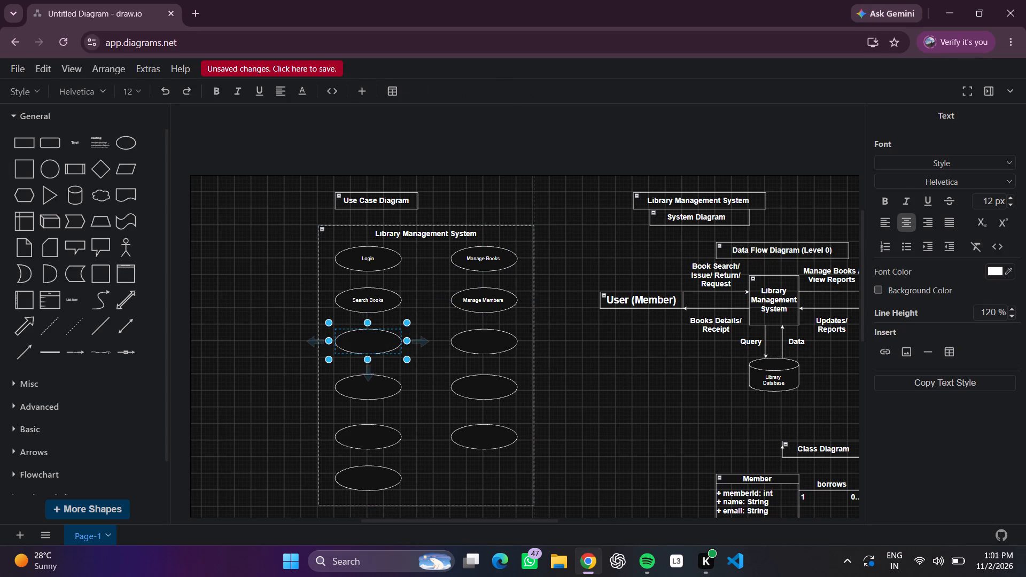
{"action": "key", "text": "v"}
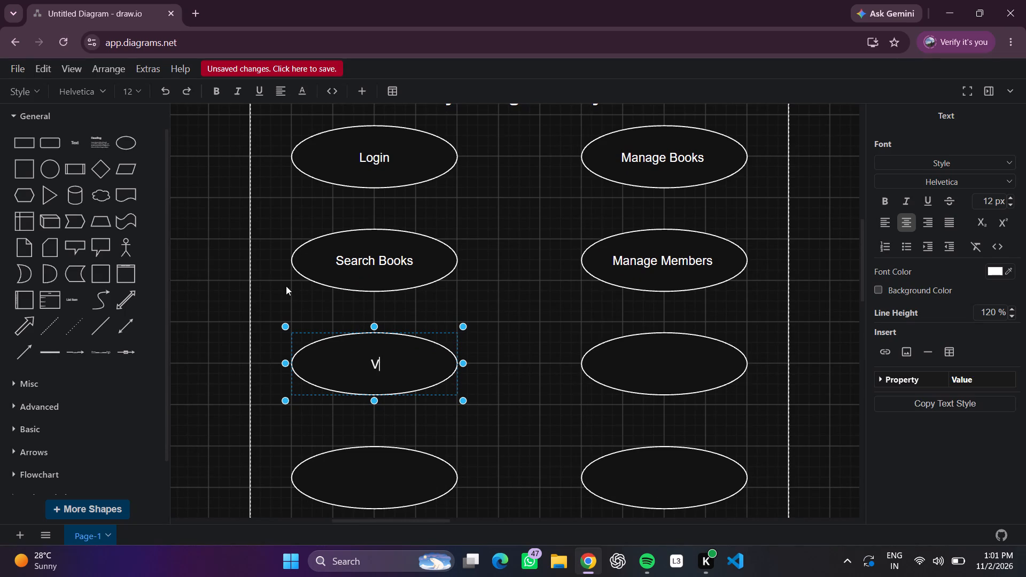
{"action": "key", "text": "i"}
{"action": "key", "text": "BackSpace"}
{"action": "type", "text": "w"}
{"action": "key", "text": "space"}
{"action": "key", "text": "BackSpace"}
{"action": "key", "text": "BackSpace"}
{"action": "key", "text": "BackSpace"}
{"action": "key", "text": "BackSpace"}
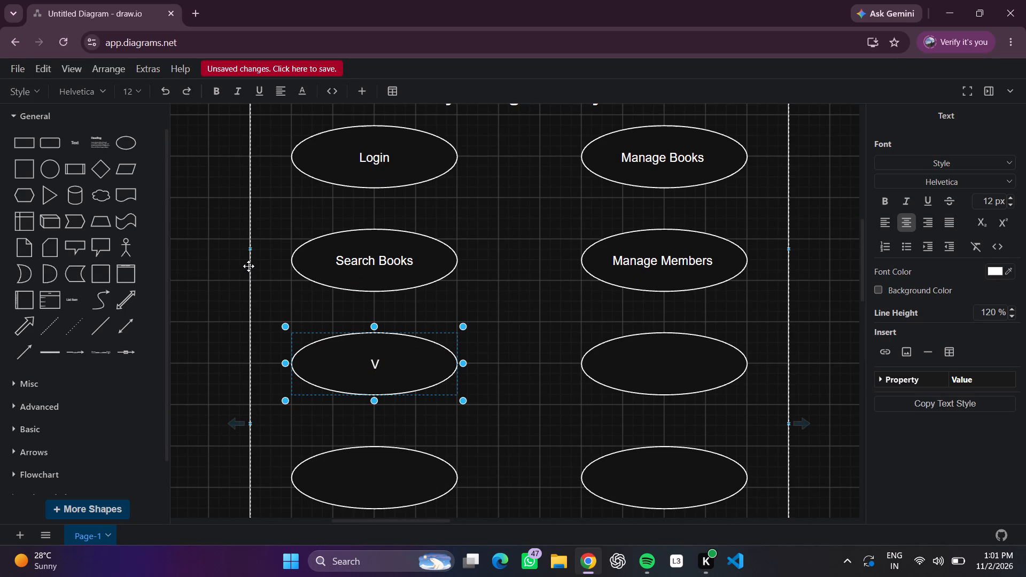
{"action": "key", "text": "i"}
{"action": "key", "text": "BackSpace"}
{"action": "type", "text": "ew"}
{"action": "key", "text": "space"}
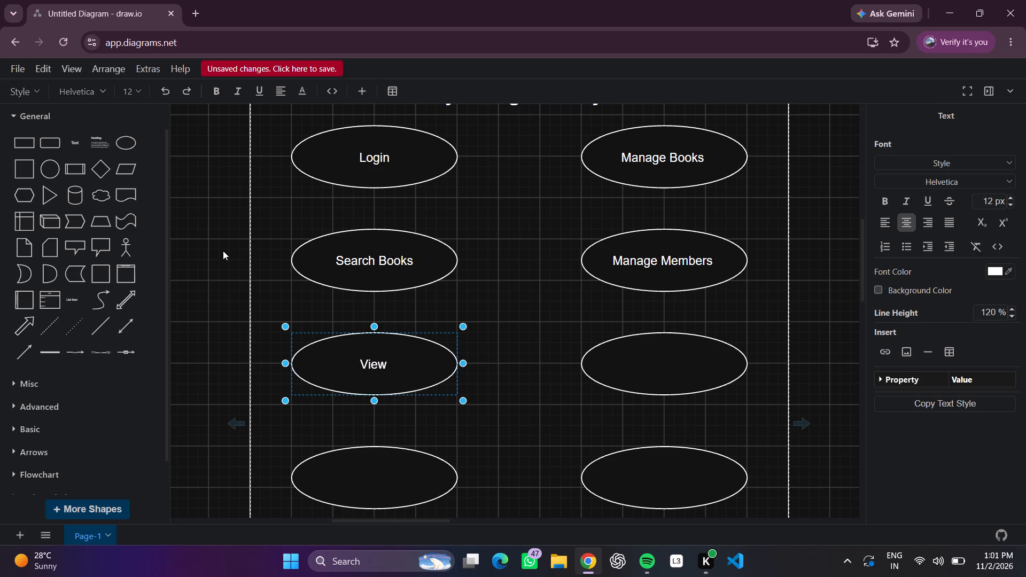
{"action": "key", "text": "v"}
{"action": "key", "text": "a"}
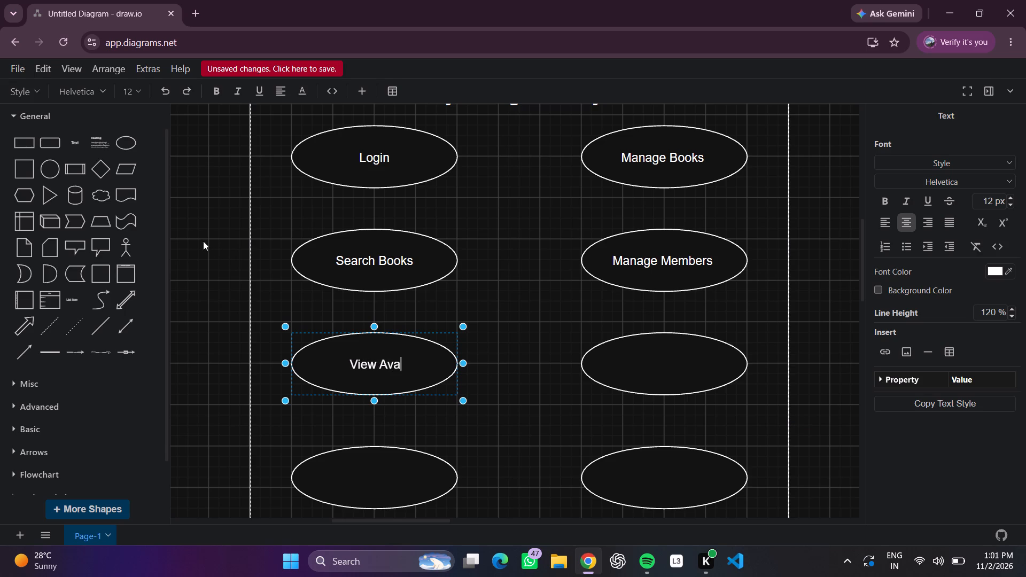
{"action": "type", "text": "il"}
{"action": "type", "text": "ab"}
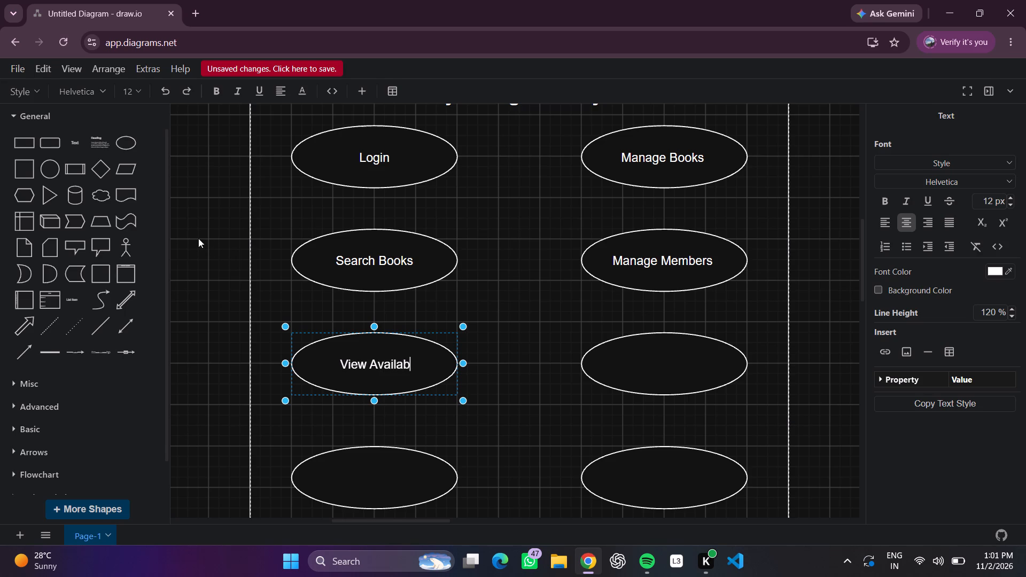
{"action": "key", "text": "i"}
{"action": "key", "text": "l"}
{"action": "key", "text": "i"}
{"action": "key", "text": "t"}
{"action": "key", "text": "y"}
{"action": "key", "text": "space"}
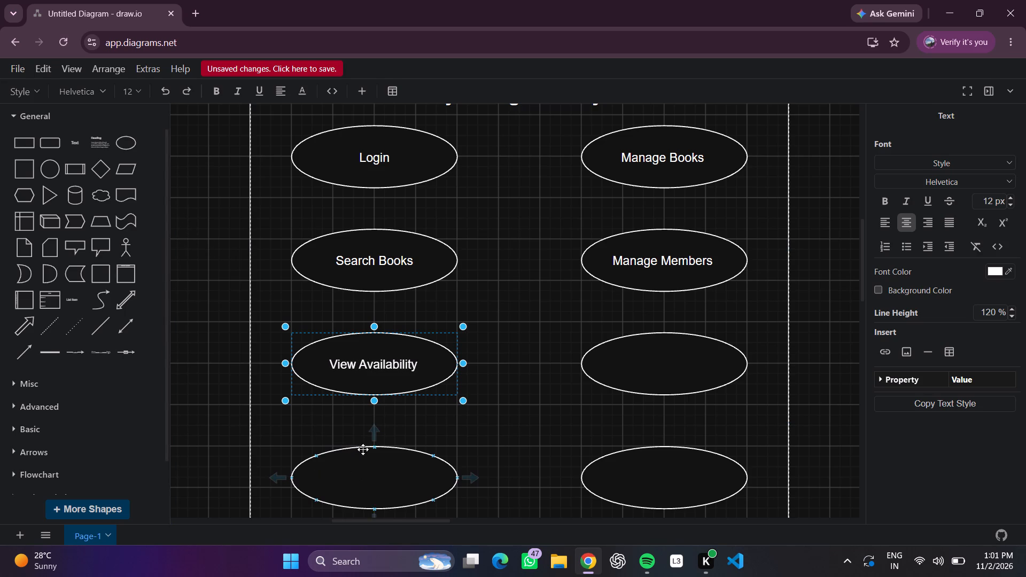
Label the third ellipse in the Manage Books column "Issue / Return Books".
{"action": "double_click", "coordinate": [674, 354]}
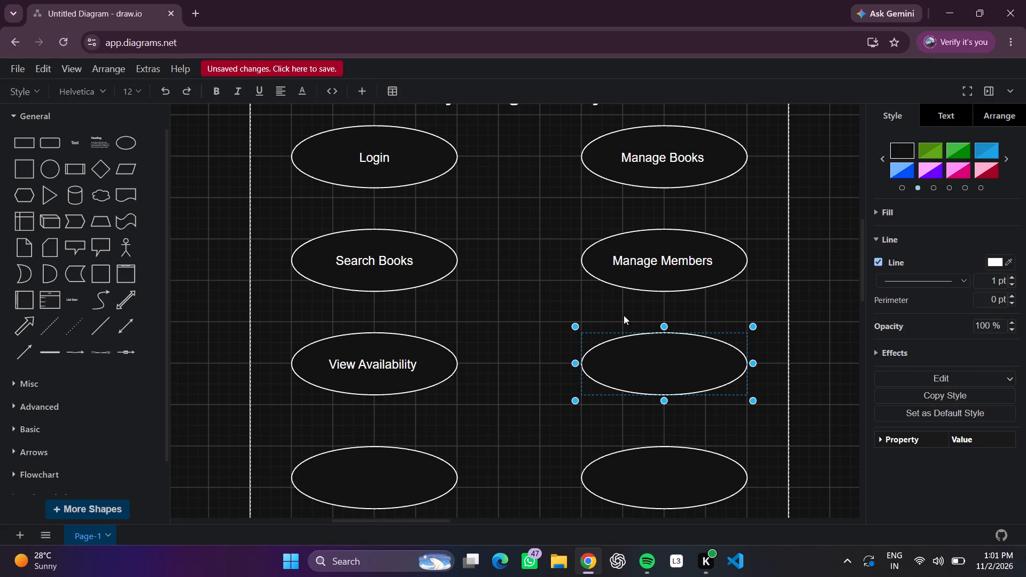
{"action": "type", "text": "ssue"}
{"action": "key", "text": "space"}
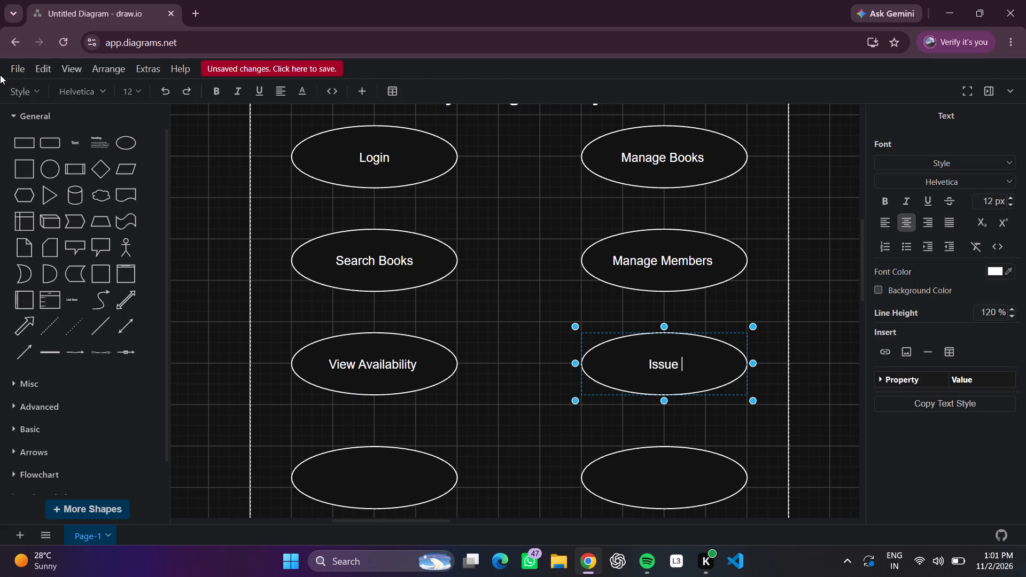
{"action": "key", "text": "shift+question"}
{"action": "key", "text": "space"}
{"action": "key", "text": "BackSpace"}
{"action": "type", "text": "/ rey"}
{"action": "key", "text": "BackSpace"}
{"action": "key", "text": "BackSpace"}
{"action": "key", "text": "BackSpace"}
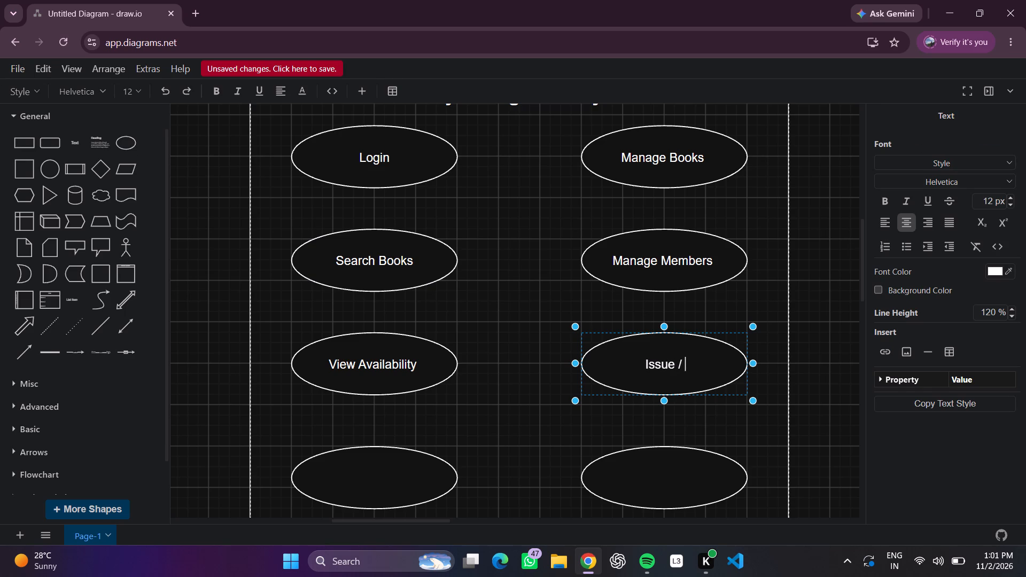
{"action": "type", "text": "RE"}
{"action": "key", "text": "BackSpace"}
{"action": "type", "text": "ey"}
{"action": "key", "text": "BackSpace"}
{"action": "type", "text": "turn"}
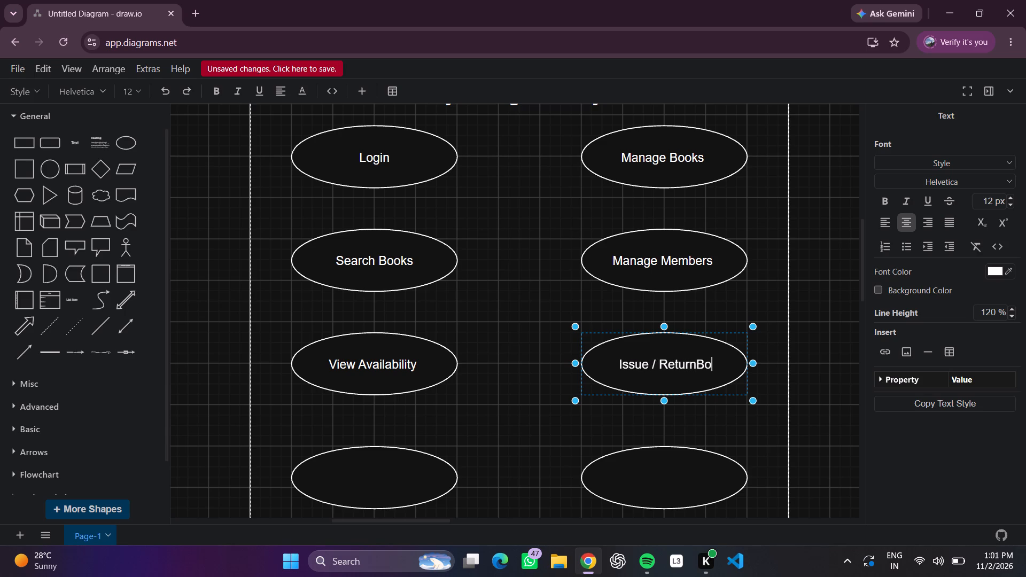
{"action": "type", "text": "s"}
{"action": "key", "text": "space"}
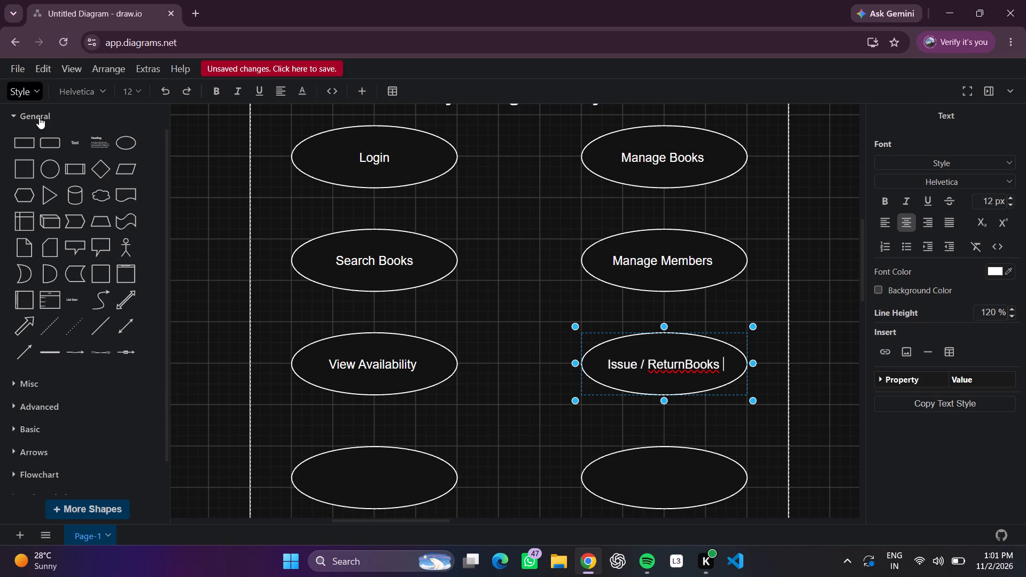
{"action": "key", "text": "Left"}
{"action": "key", "text": "Left"}
{"action": "key", "text": "Left"}
{"action": "key", "text": "Left"}
{"action": "key", "text": "Left"}
{"action": "key", "text": "Left"}
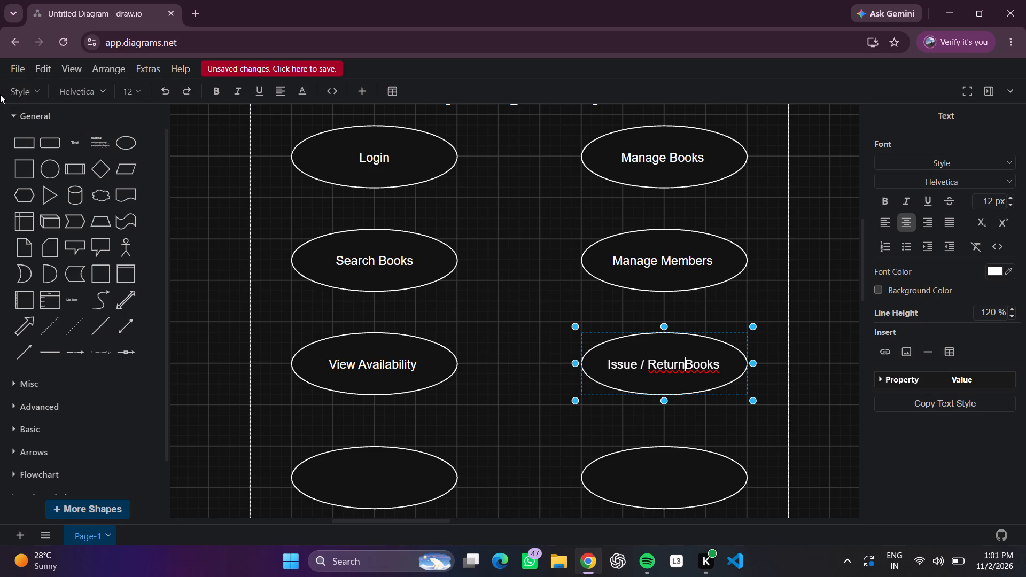
{"action": "key", "text": "space"}
{"action": "key", "text": "Down"}
{"action": "key", "text": "Down"}
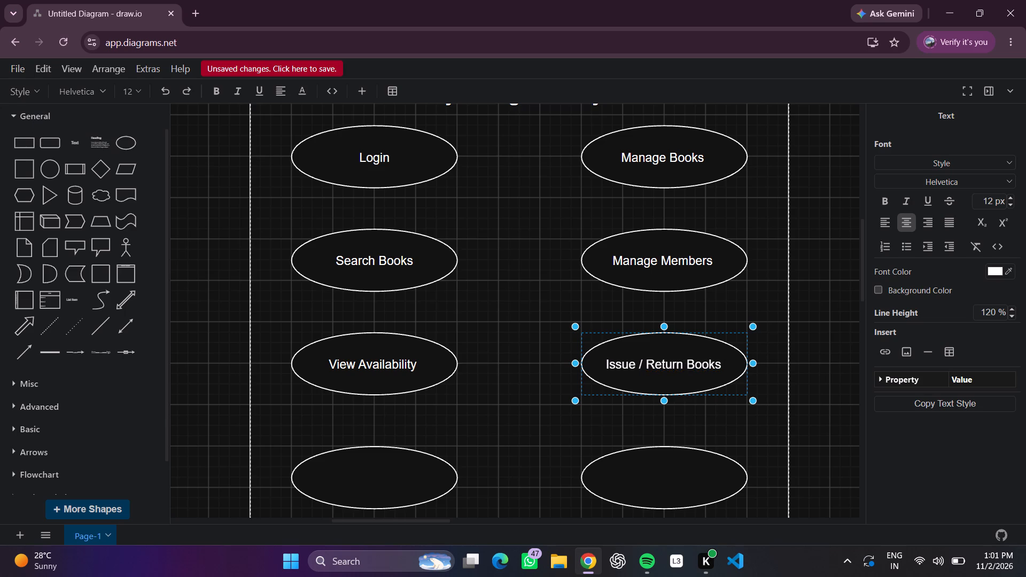
Label the fourth ellipse in the Manage Books column "Calculate Books".
{"action": "scroll", "coordinate": [789, 495], "scroll_direction": "down", "scroll_amount": 3}
{"action": "double_click", "coordinate": [665, 228]}
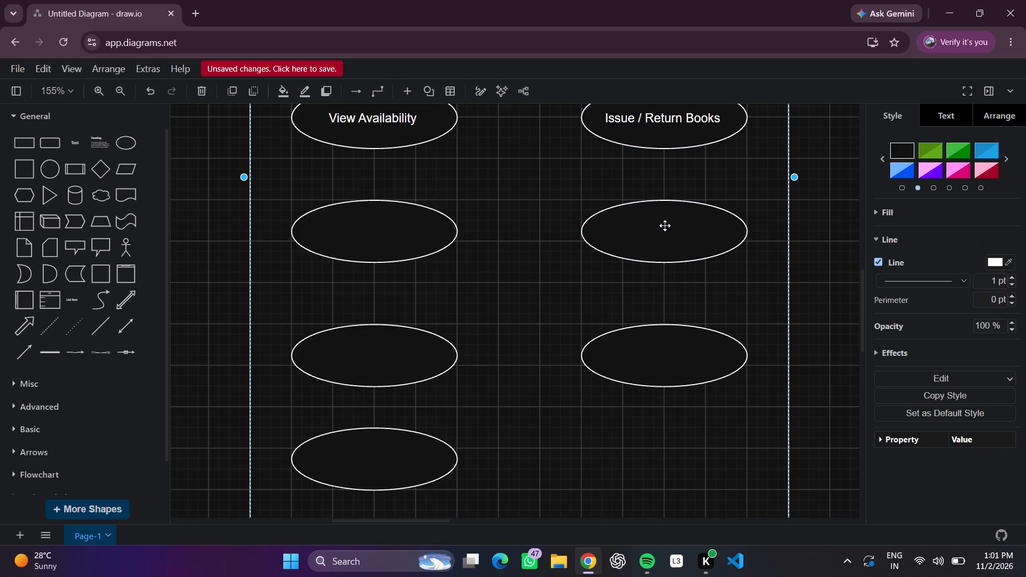
{"action": "scroll", "coordinate": [665, 224], "scroll_direction": "down", "scroll_amount": 2}
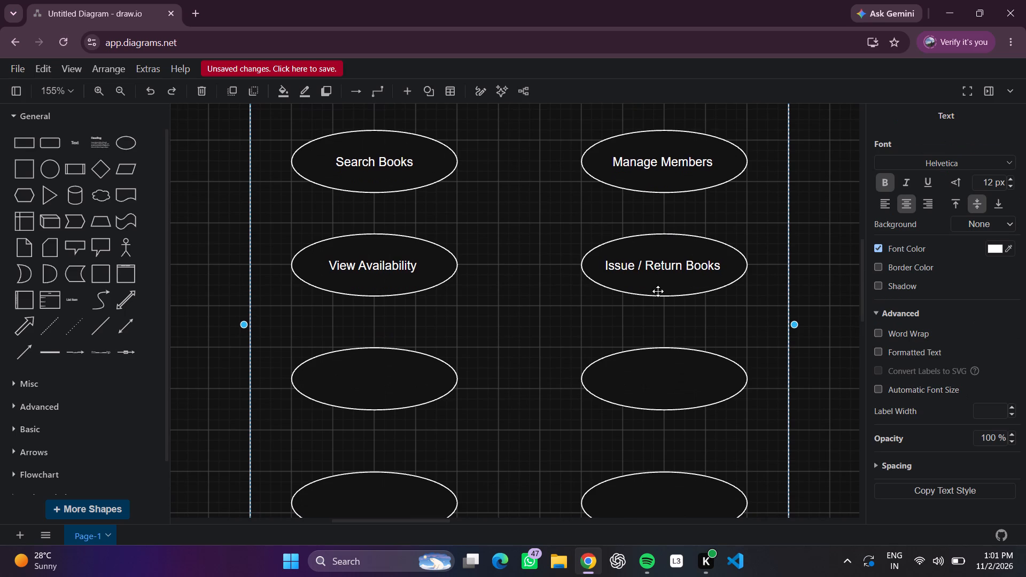
{"action": "double_click", "coordinate": [666, 363]}
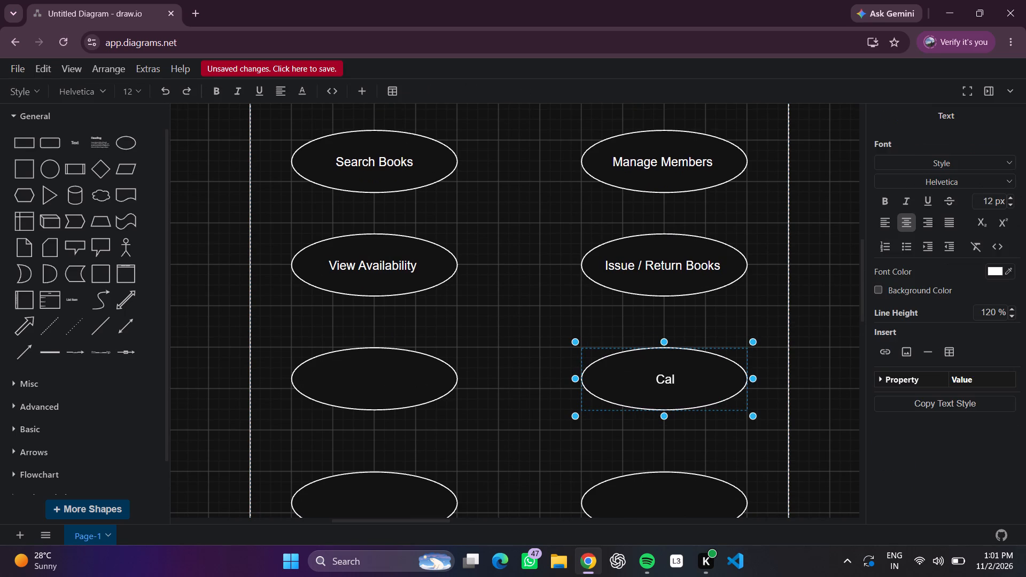
{"action": "type", "text": "culate"}
{"action": "key", "text": "space"}
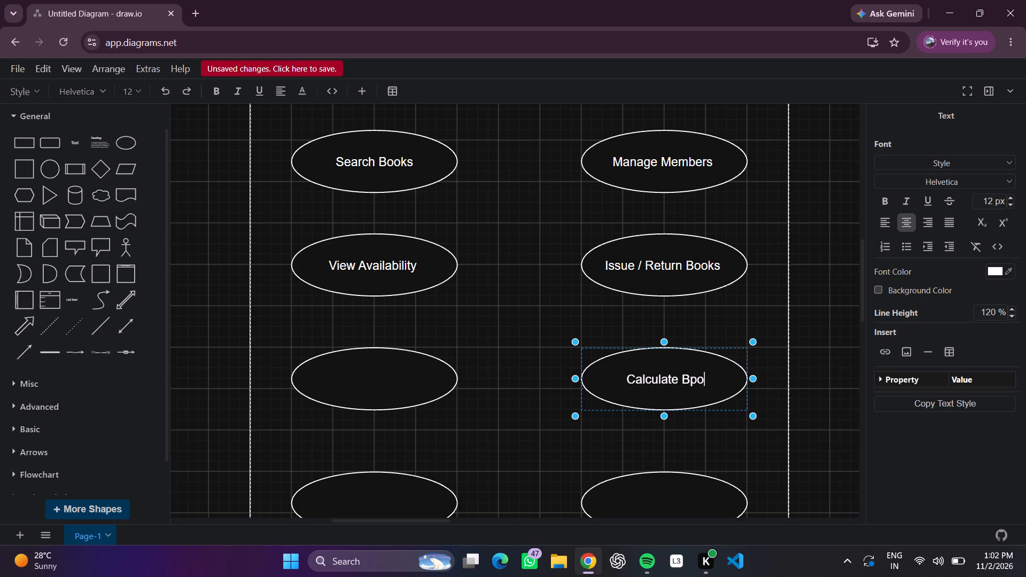
{"action": "key", "text": "BackSpace"}
{"action": "key", "text": "BackSpace"}
{"action": "type", "text": "ooks"}
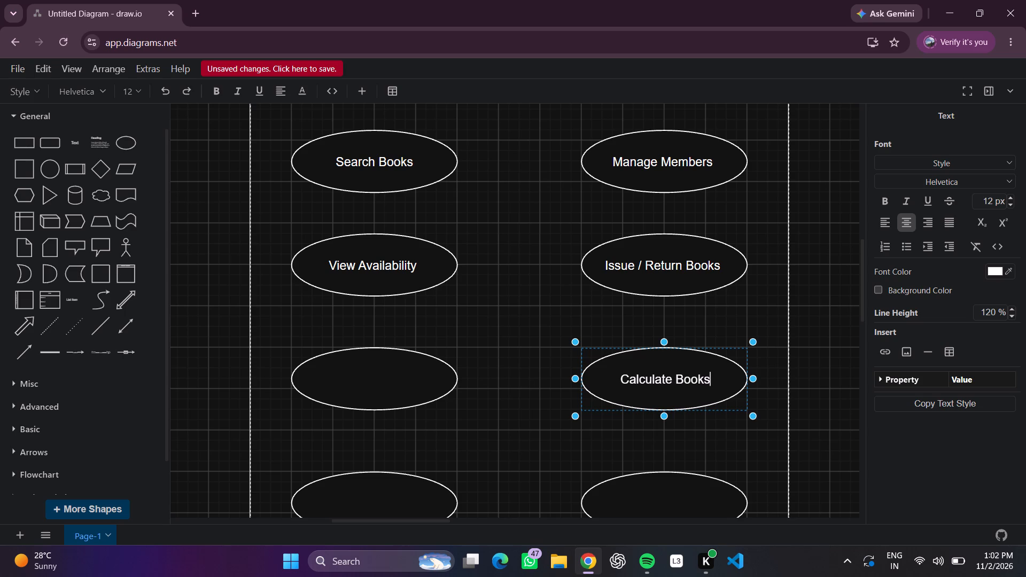
Label the fifth ellipse in the Manage Books column "Generate Reports".
{"action": "scroll", "coordinate": [666, 363], "scroll_direction": "down", "scroll_amount": 1}
{"action": "double_click", "coordinate": [554, 426]}
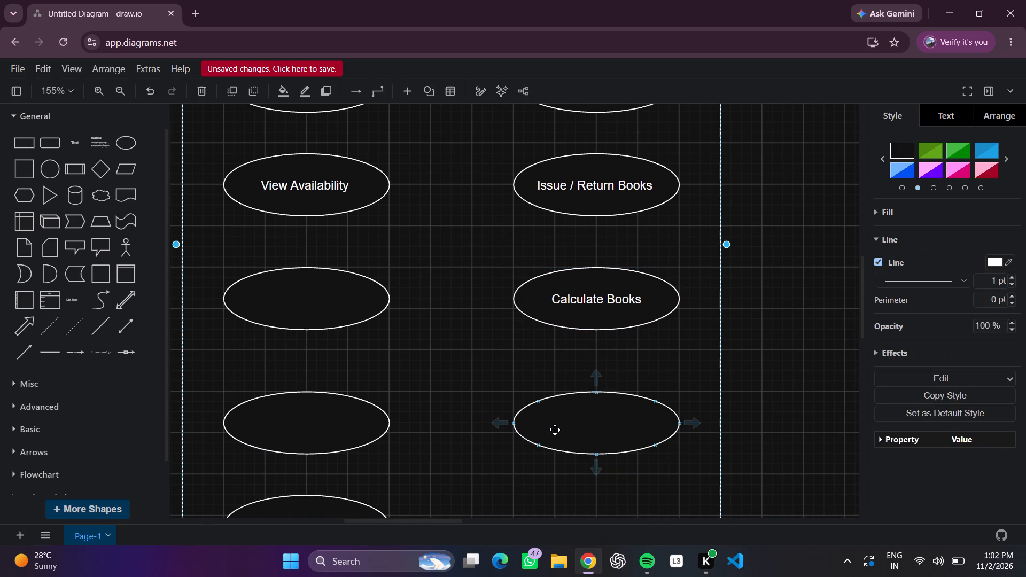
{"action": "left_click", "coordinate": [587, 431]}
{"action": "left_click", "coordinate": [588, 433]}
{"action": "double_click", "coordinate": [588, 432]}
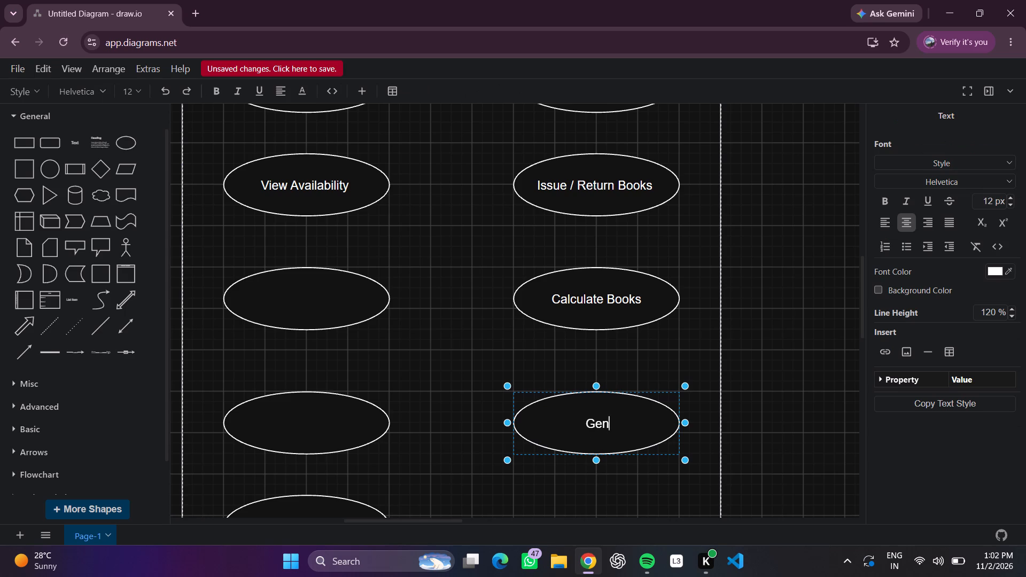
{"action": "type", "text": "erate"}
{"action": "key", "text": "space"}
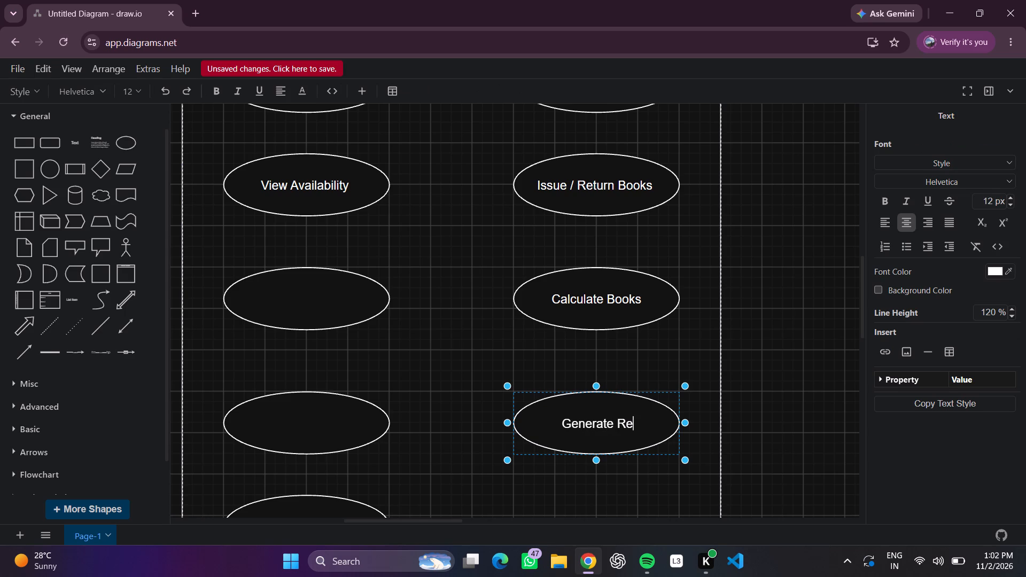
Label the sixth ellipse in the Login column "View Borrowing History".
{"action": "scroll", "coordinate": [585, 430], "scroll_direction": "down", "scroll_amount": 1}
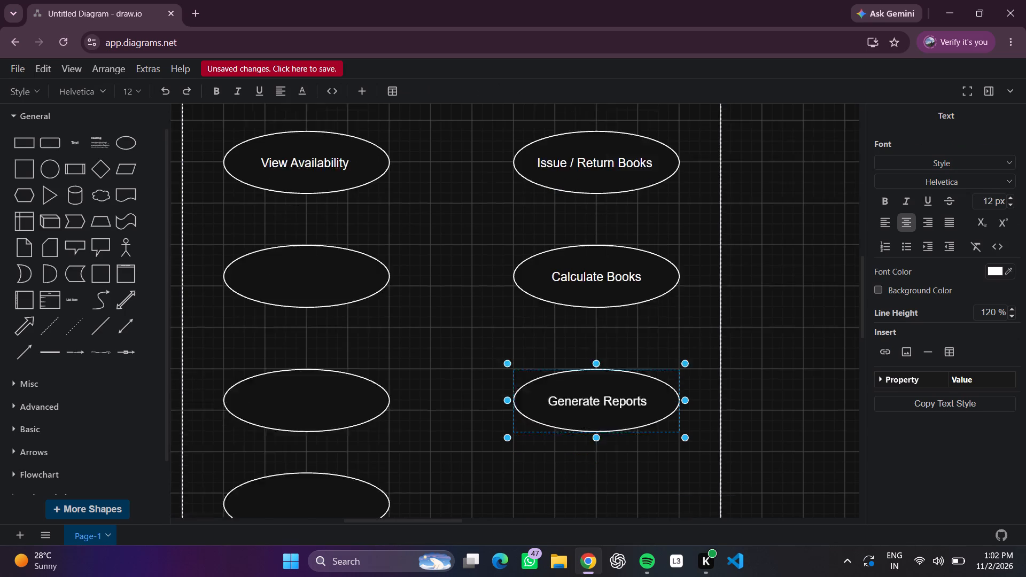
{"action": "scroll", "coordinate": [585, 430], "scroll_direction": "down", "scroll_amount": 1}
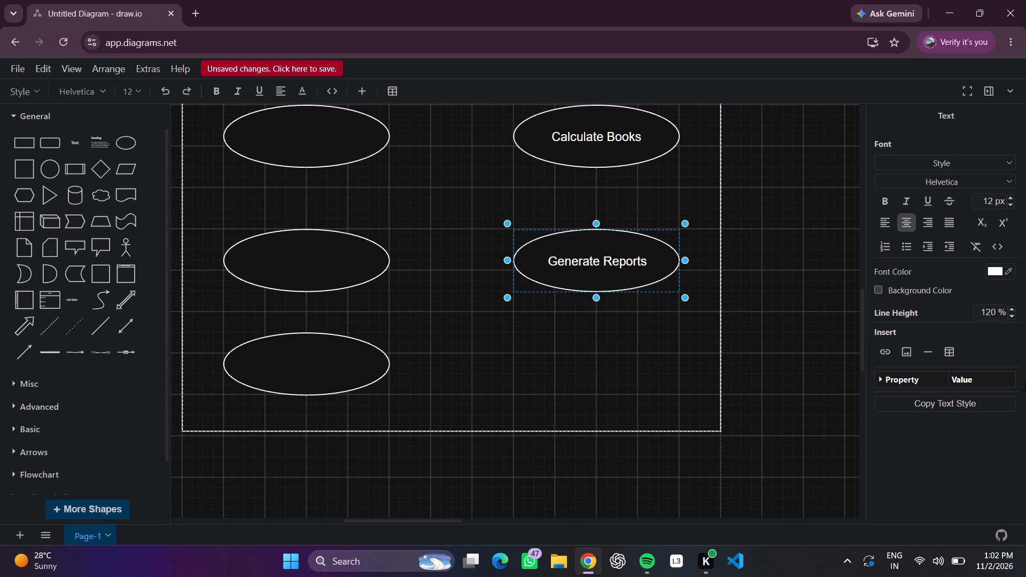
{"action": "double_click", "coordinate": [285, 369]}
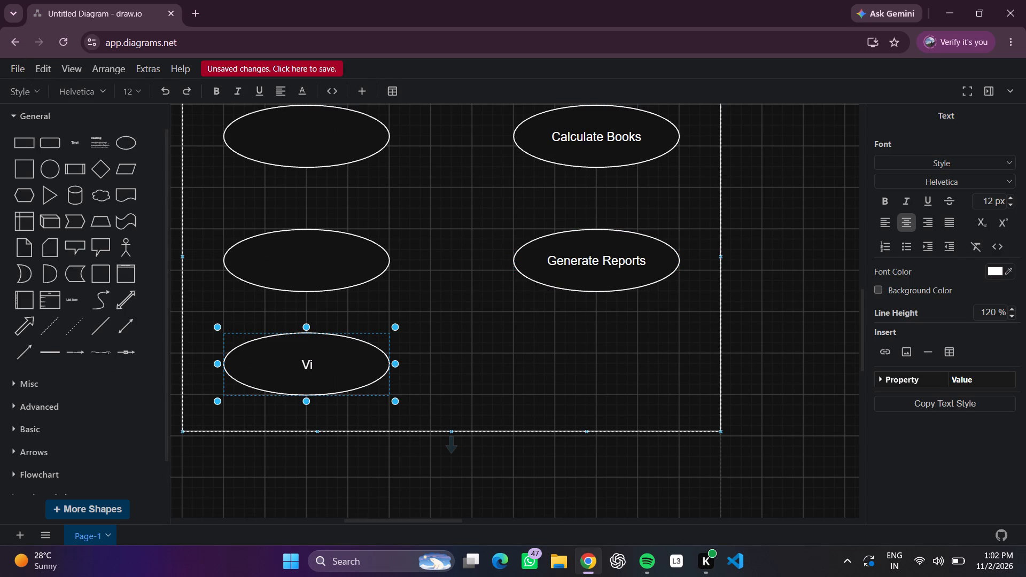
{"action": "type", "text": "ewv"}
{"action": "key", "text": "BackSpace"}
{"action": "key", "text": "space"}
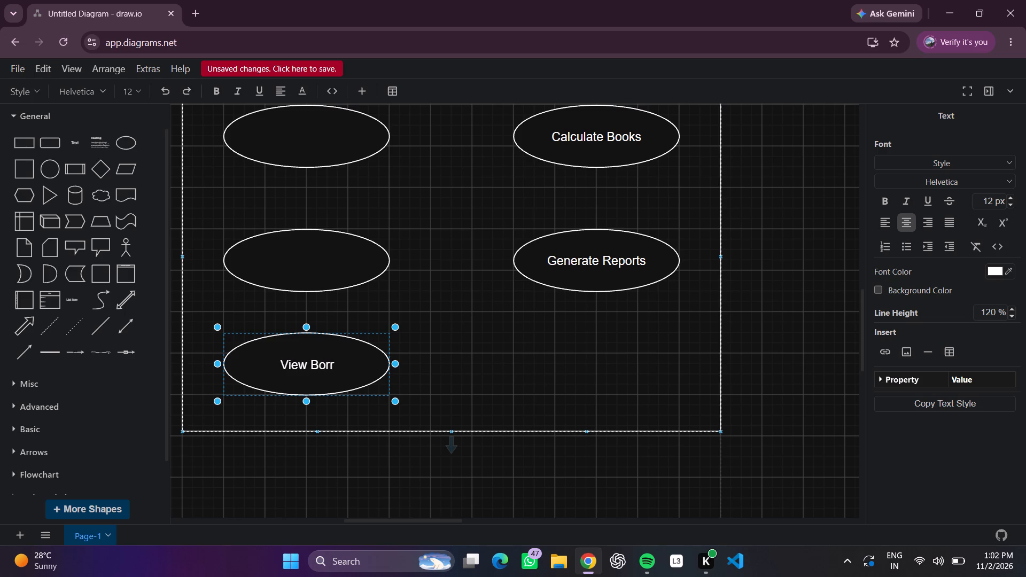
{"action": "key", "text": "o"}
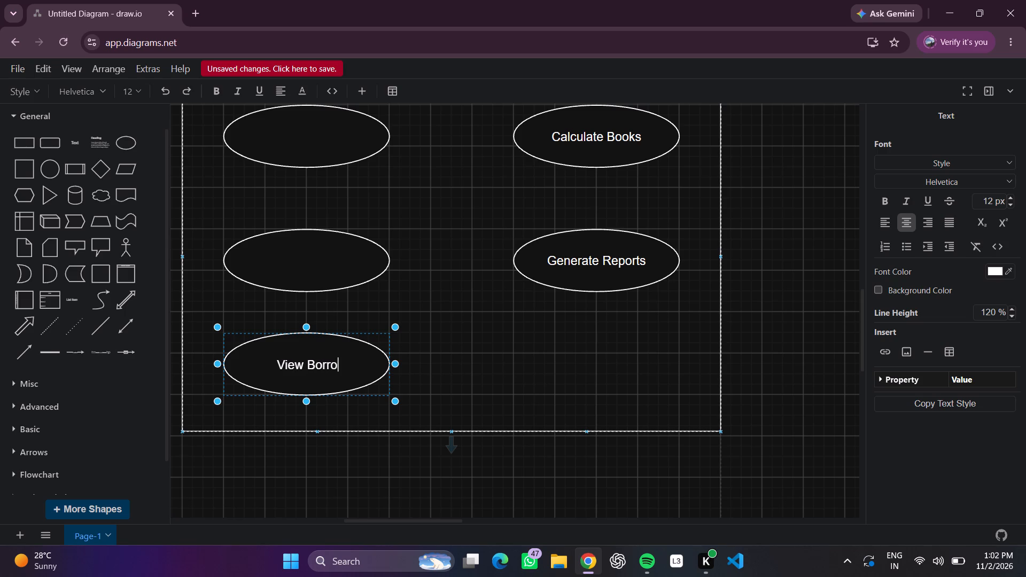
{"action": "type", "text": "wung"}
{"action": "key", "text": "space"}
{"action": "key", "text": "BackSpace"}
{"action": "key", "text": "BackSpace"}
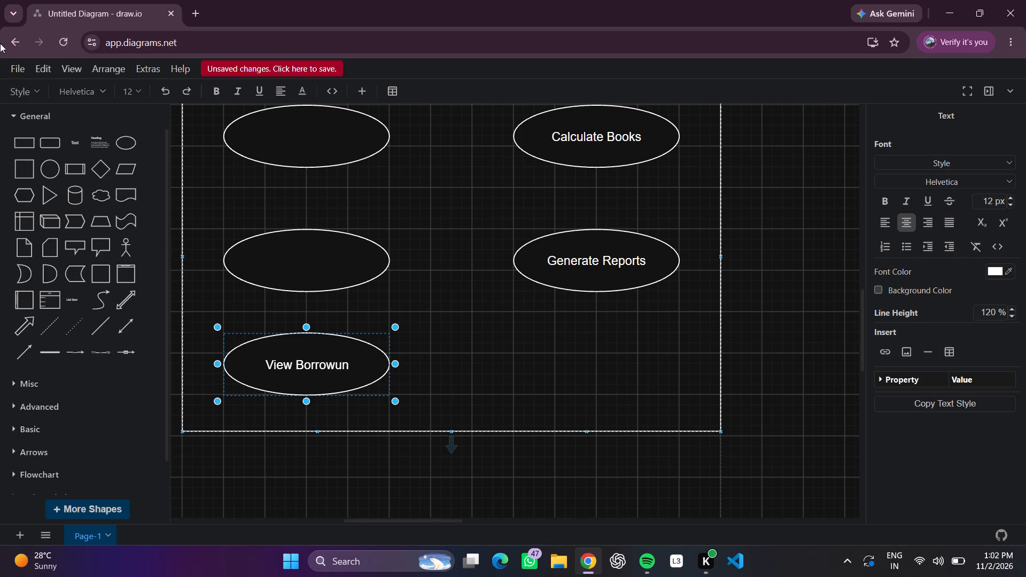
{"action": "key", "text": "BackSpace"}
{"action": "key", "text": "BackSpace"}
{"action": "type", "text": "in"}
{"action": "type", "text": "g"}
{"action": "key", "text": "space"}
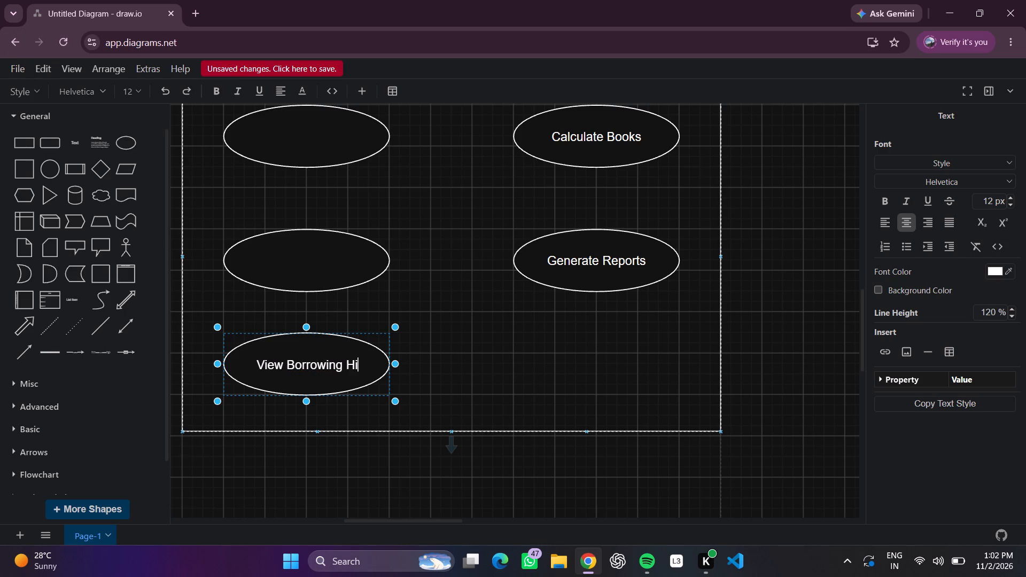
{"action": "type", "text": "ry"}
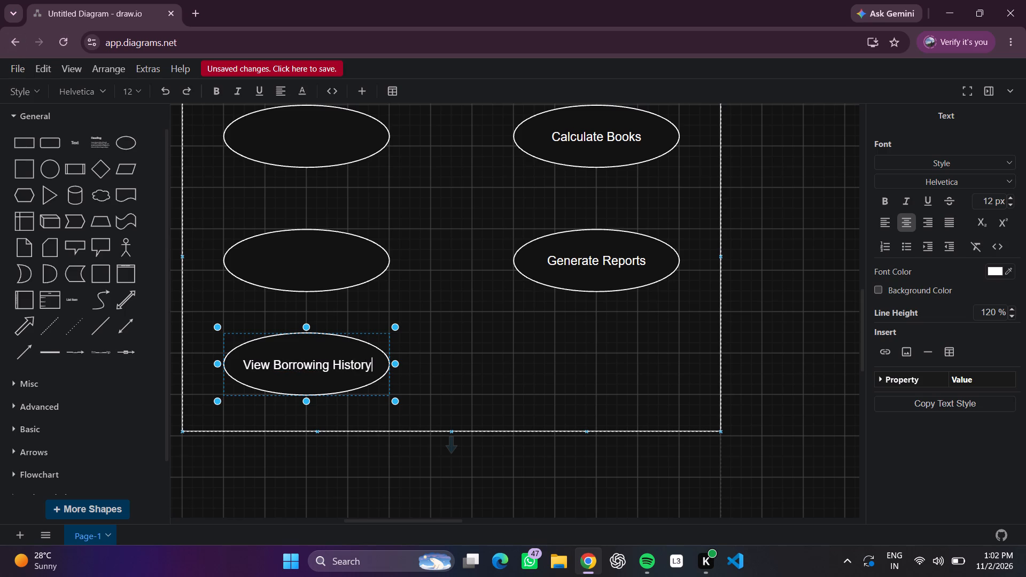
Label the fifth ellipse in the Login column "Return Books".
{"action": "scroll", "coordinate": [57, 0], "scroll_direction": "up", "scroll_amount": 1}
{"action": "double_click", "coordinate": [287, 281]}
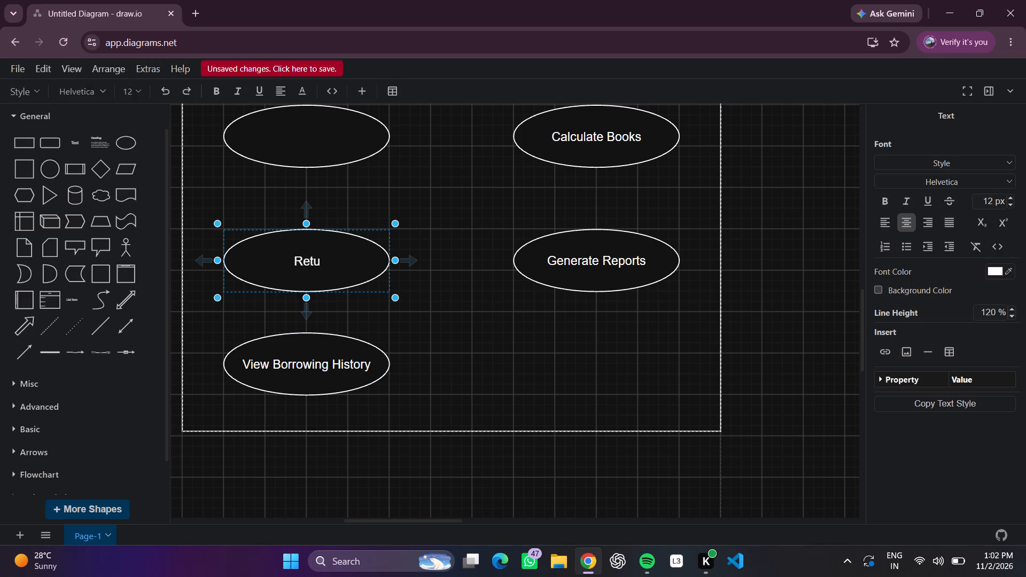
{"action": "key", "text": "space"}
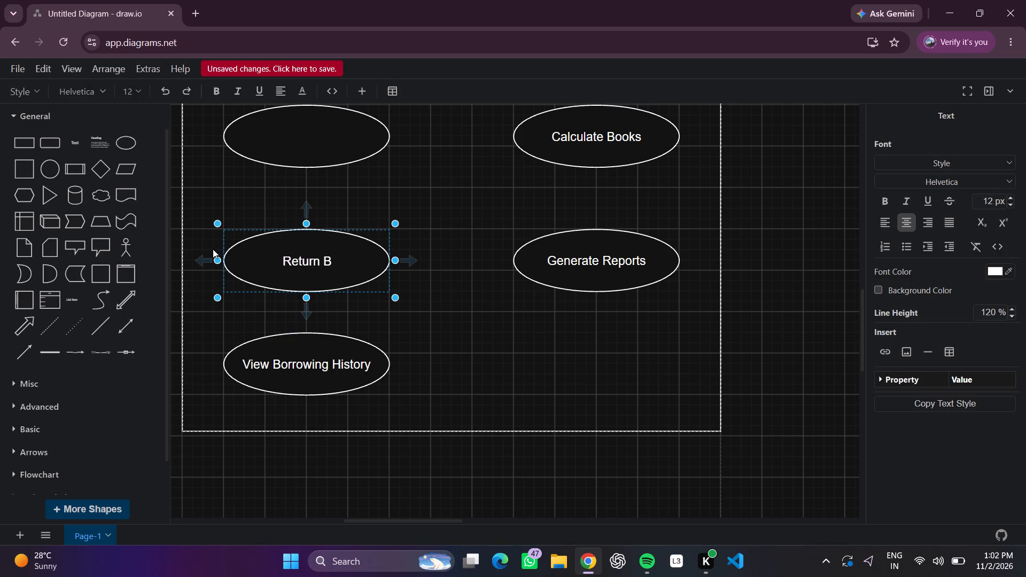
{"action": "type", "text": "ooks"}
Label the fourth ellipse in the Login column "Borrow / Request Book".
{"action": "scroll", "coordinate": [208, 247], "scroll_direction": "up", "scroll_amount": 1}
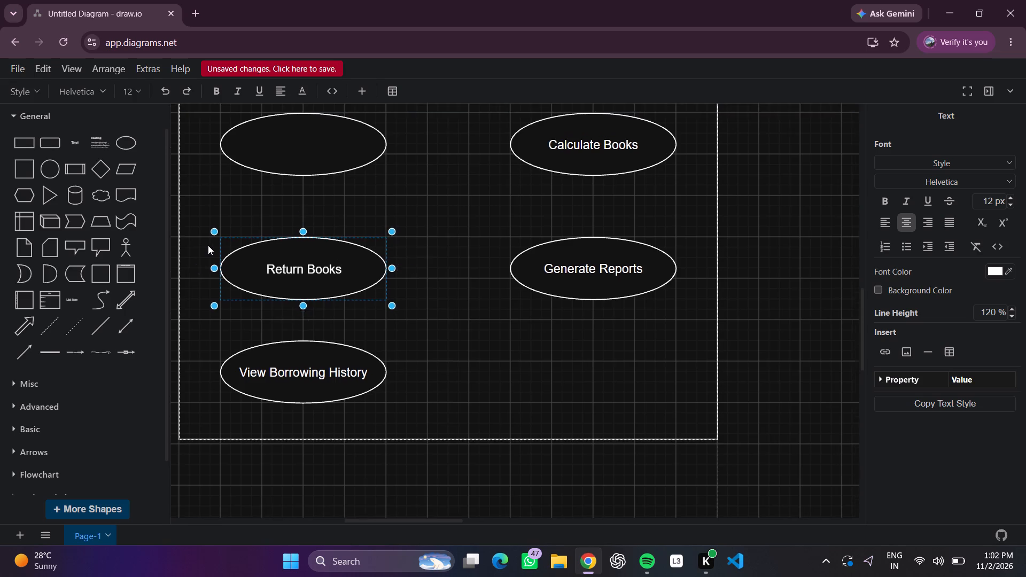
{"action": "scroll", "coordinate": [208, 245], "scroll_direction": "up", "scroll_amount": 1}
{"action": "double_click", "coordinate": [291, 191]}
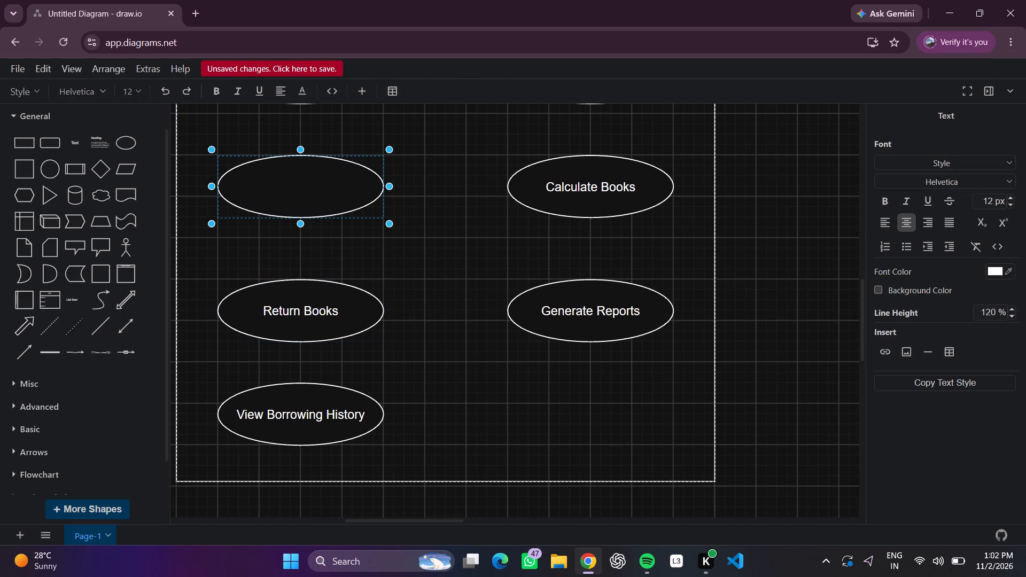
{"action": "type", "text": "row"}
{"action": "key", "text": "BackSpace"}
{"action": "key", "text": "BackSpace"}
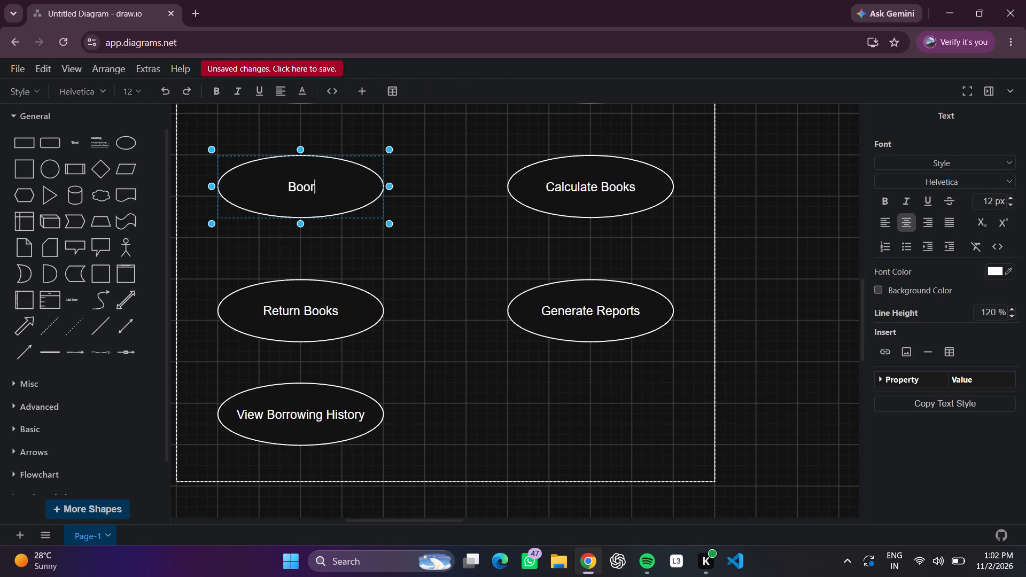
{"action": "key", "text": "BackSpace"}
{"action": "key", "text": "BackSpace"}
{"action": "type", "text": "rrow"}
{"action": "type", "text": "?"}
{"action": "key", "text": "space"}
{"action": "key", "text": "BackSpace"}
{"action": "key", "text": "BackSpace"}
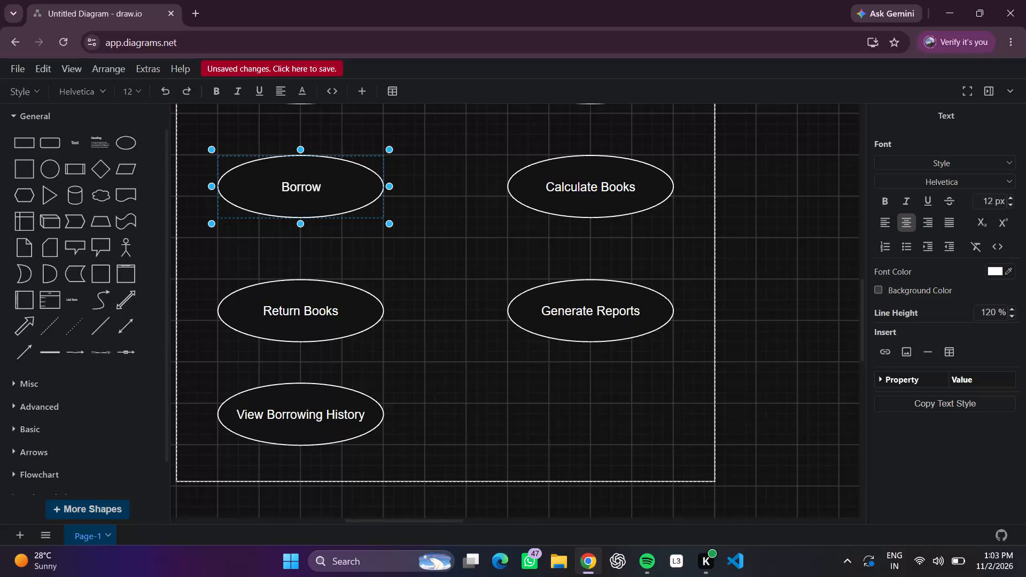
{"action": "key", "text": "slash"}
{"action": "key", "text": "space"}
{"action": "key", "text": "BackSpace"}
{"action": "key", "text": "BackSpace"}
{"action": "key", "text": "space"}
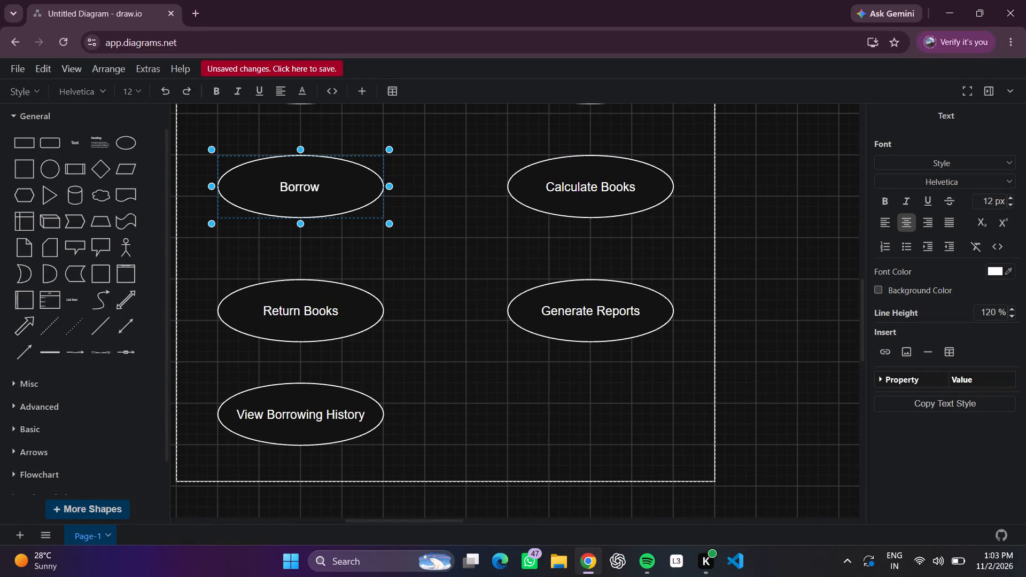
{"action": "key", "text": "slash"}
{"action": "key", "text": "space"}
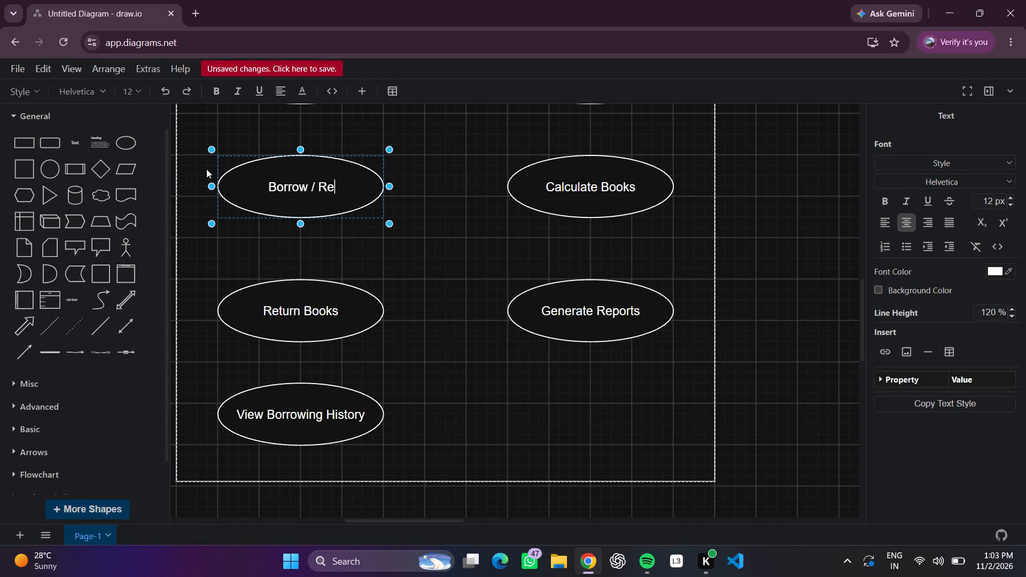
{"action": "type", "text": "qu"}
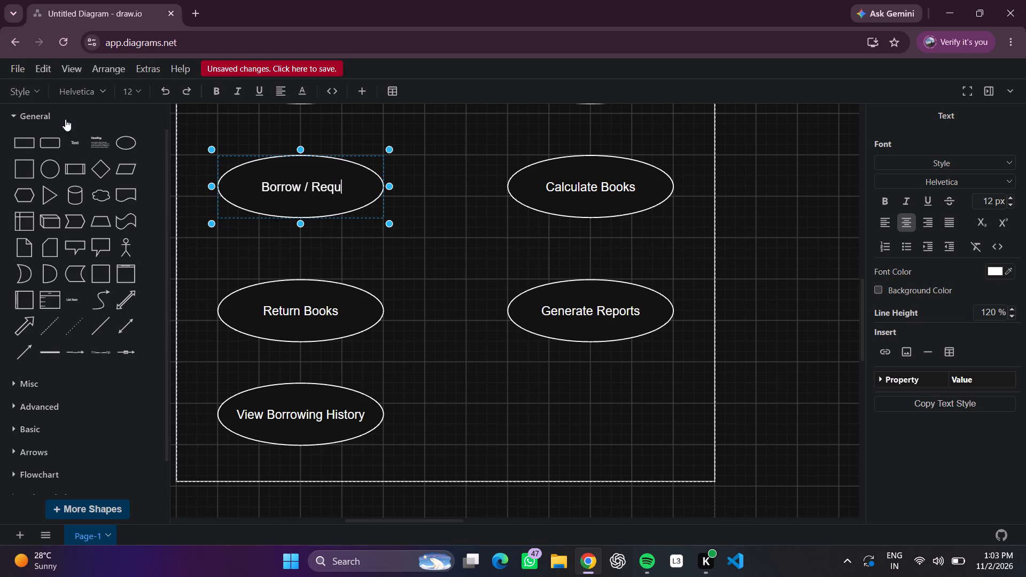
{"action": "type", "text": "est"}
{"action": "key", "text": "space"}
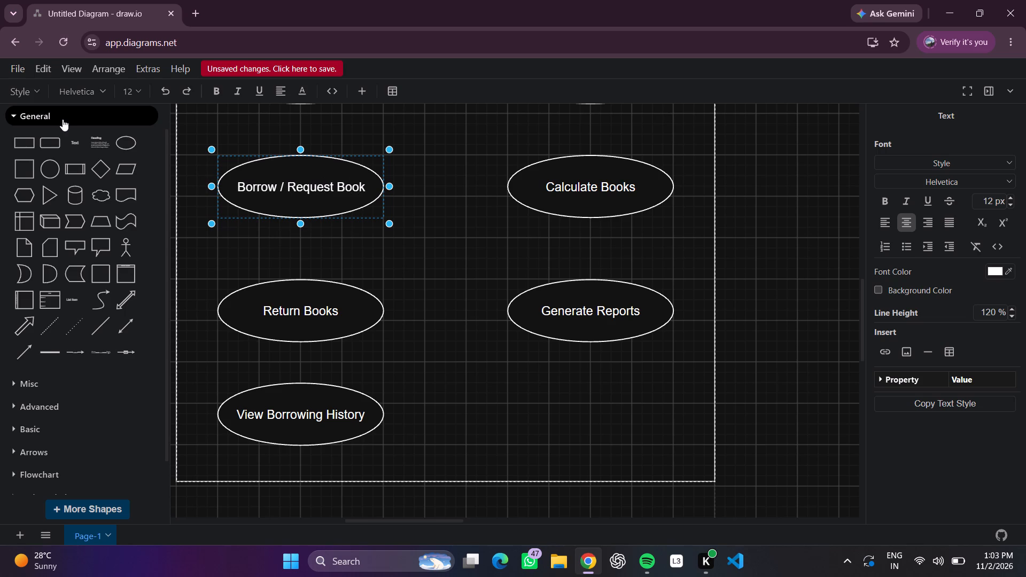
Move the "Use Case Diagram" title text out of its box so it is centred above the Library Management System frame.
{"action": "scroll", "coordinate": [509, 192], "scroll_direction": "up", "scroll_amount": 3}
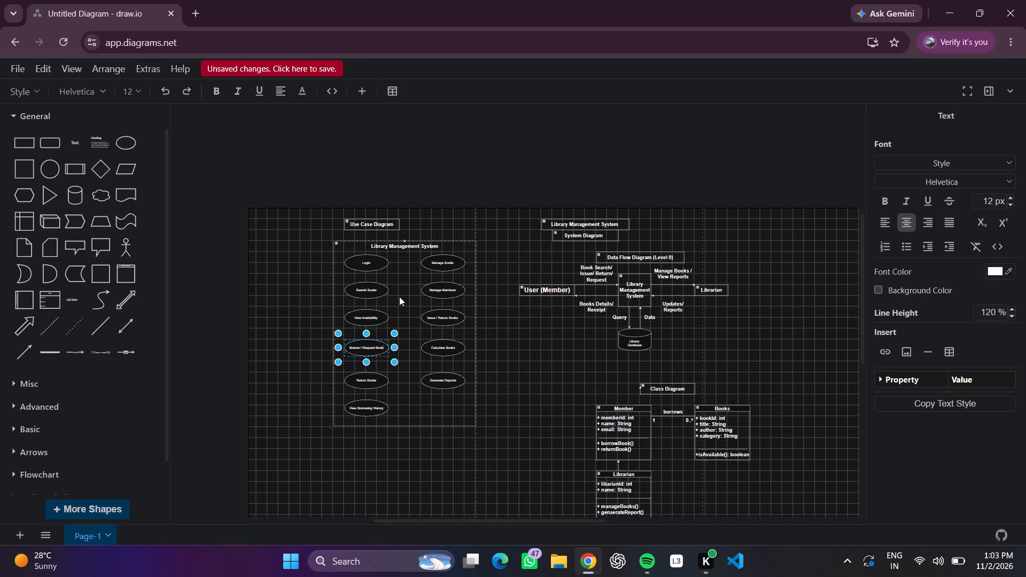
{"action": "scroll", "coordinate": [362, 275], "scroll_direction": "up", "scroll_amount": 4}
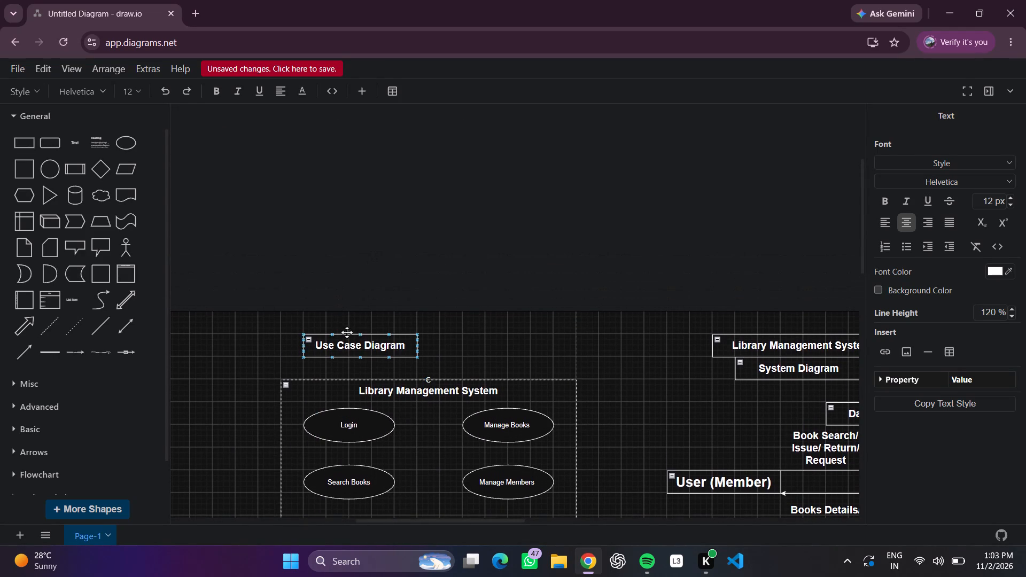
{"action": "left_click_drag", "start_coordinate": [351, 345], "coordinate": [420, 342]}
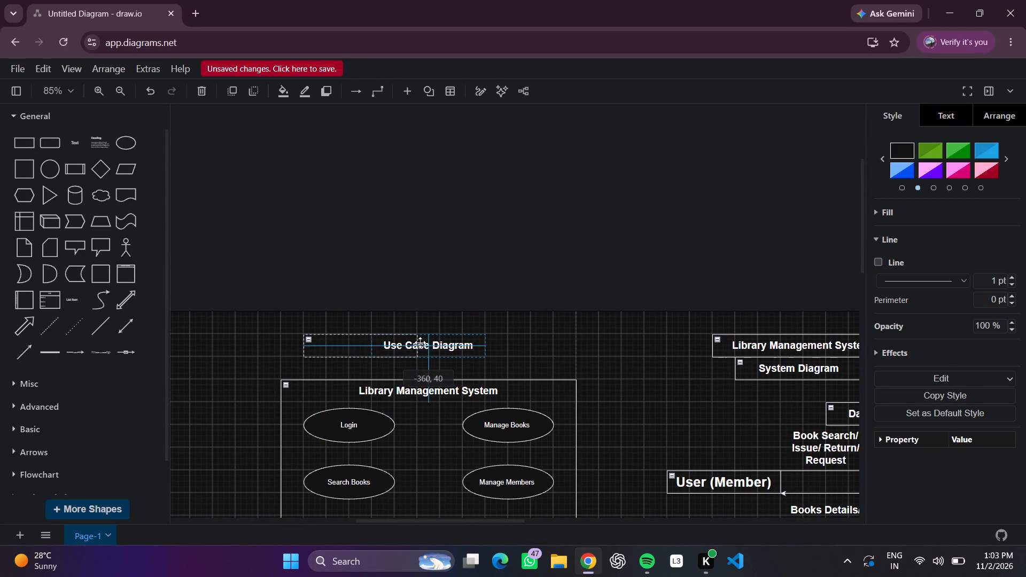
{"action": "left_click_drag", "start_coordinate": [420, 342], "coordinate": [419, 342]}
Resize the title box on both sides so it fits around the "Use Case Diagram" text above the frame.
{"action": "left_click", "coordinate": [333, 334]}
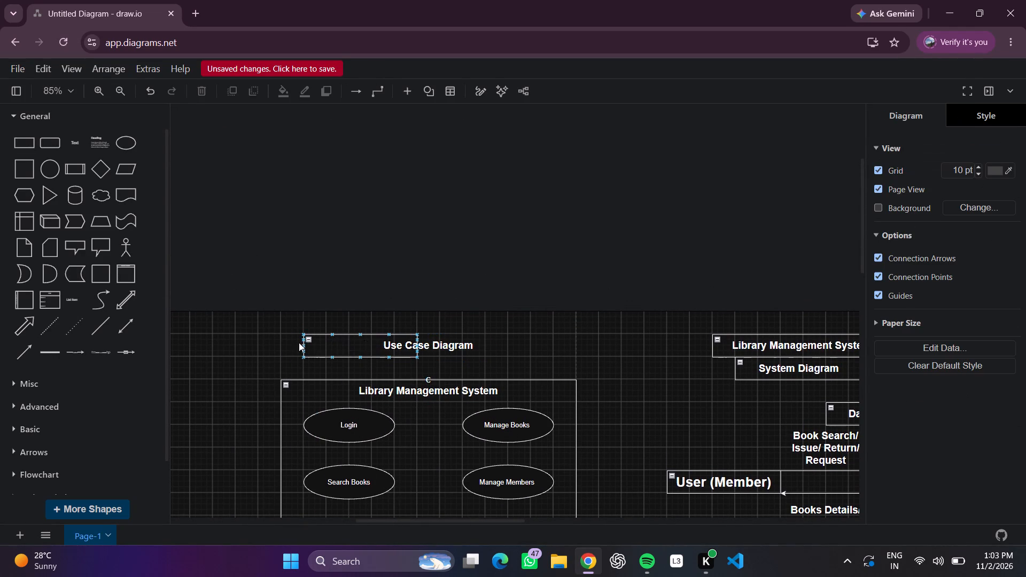
{"action": "left_click", "coordinate": [309, 342]}
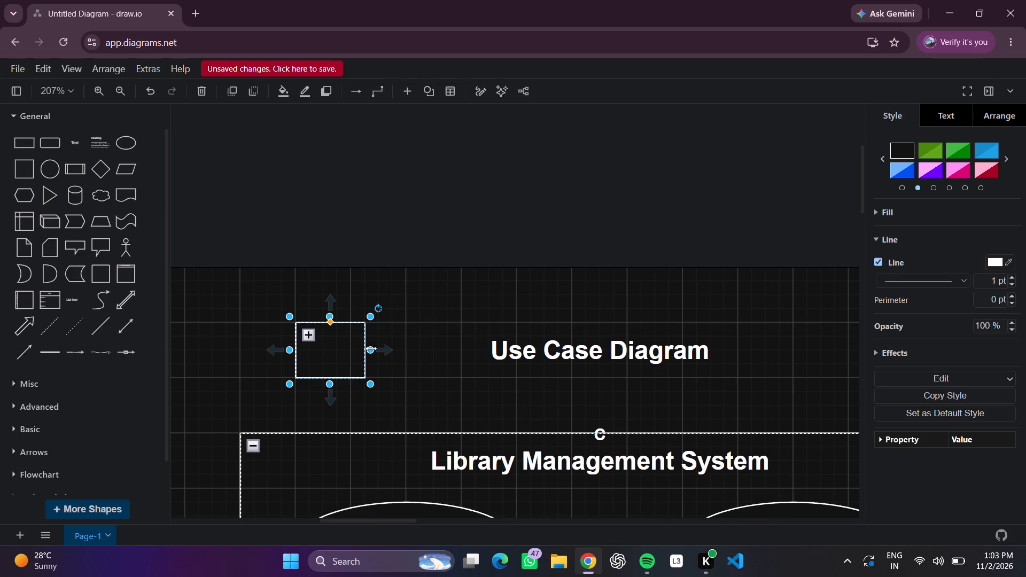
{"action": "left_click_drag", "start_coordinate": [372, 348], "coordinate": [748, 375]}
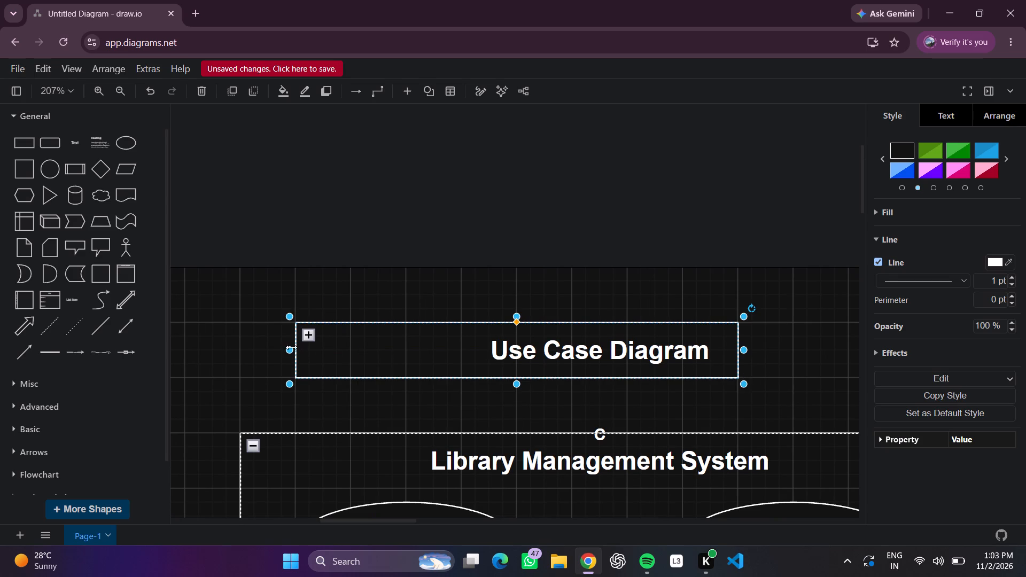
{"action": "left_click_drag", "start_coordinate": [291, 347], "coordinate": [458, 355]}
{"action": "left_click", "coordinate": [412, 350]}
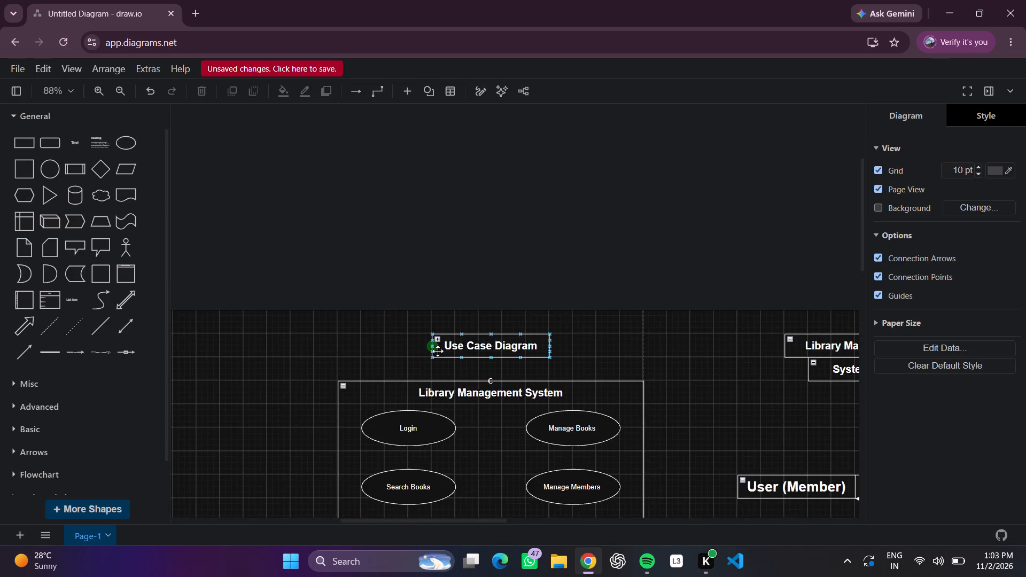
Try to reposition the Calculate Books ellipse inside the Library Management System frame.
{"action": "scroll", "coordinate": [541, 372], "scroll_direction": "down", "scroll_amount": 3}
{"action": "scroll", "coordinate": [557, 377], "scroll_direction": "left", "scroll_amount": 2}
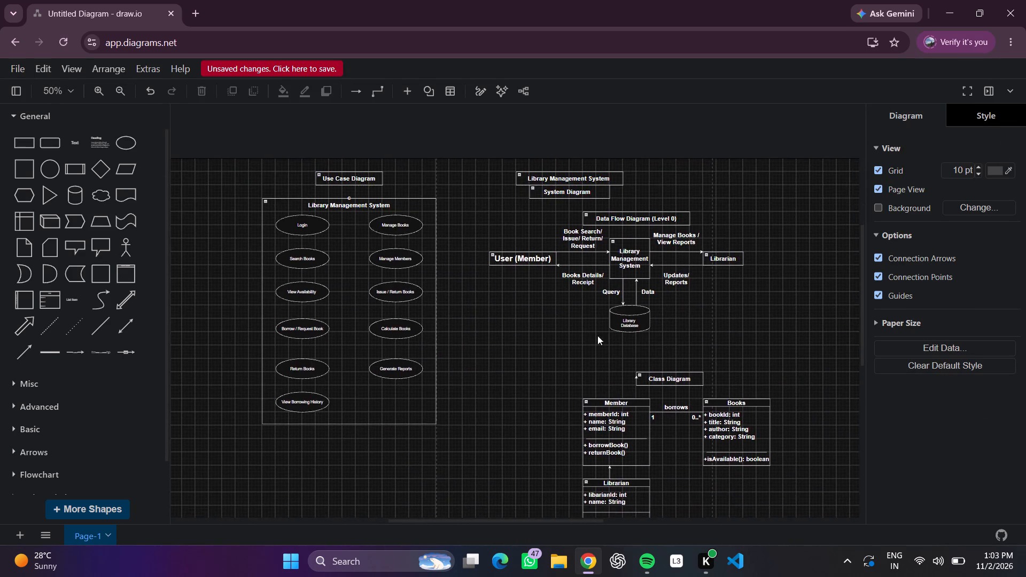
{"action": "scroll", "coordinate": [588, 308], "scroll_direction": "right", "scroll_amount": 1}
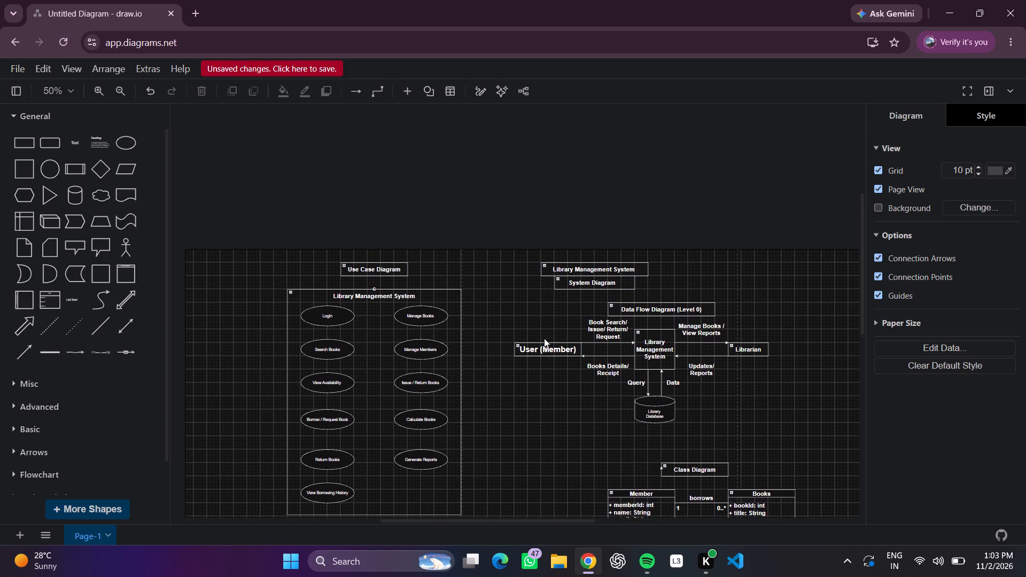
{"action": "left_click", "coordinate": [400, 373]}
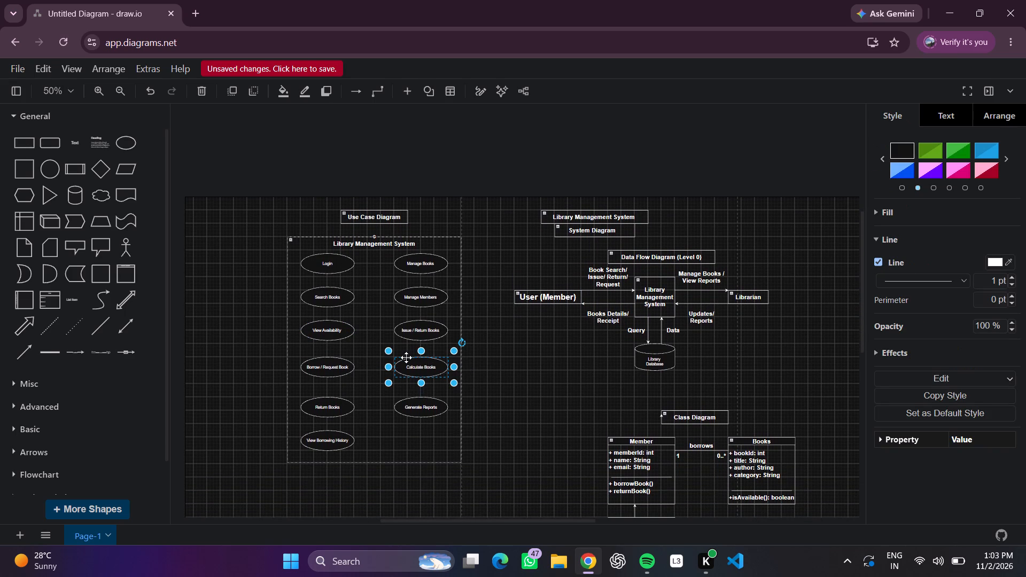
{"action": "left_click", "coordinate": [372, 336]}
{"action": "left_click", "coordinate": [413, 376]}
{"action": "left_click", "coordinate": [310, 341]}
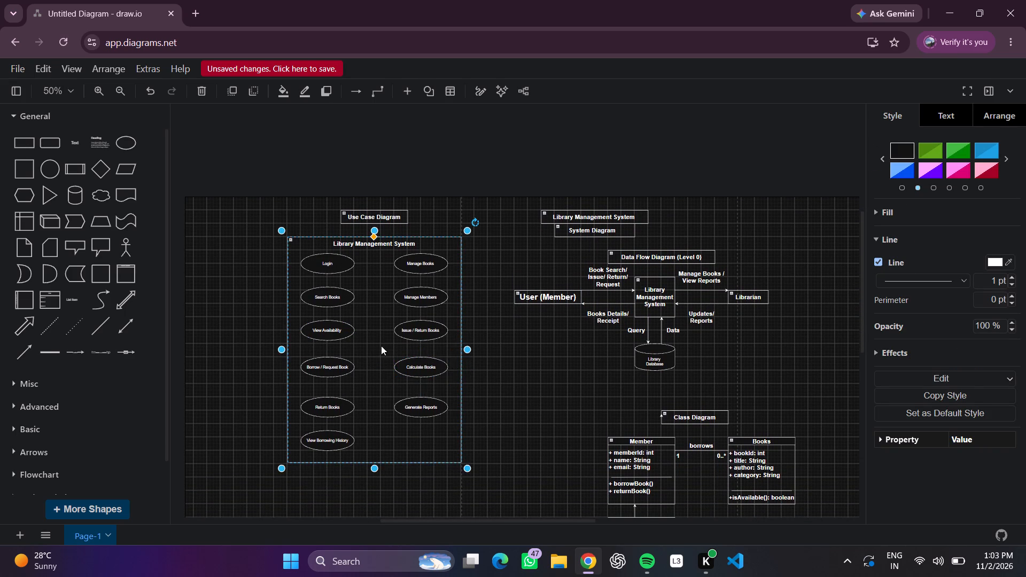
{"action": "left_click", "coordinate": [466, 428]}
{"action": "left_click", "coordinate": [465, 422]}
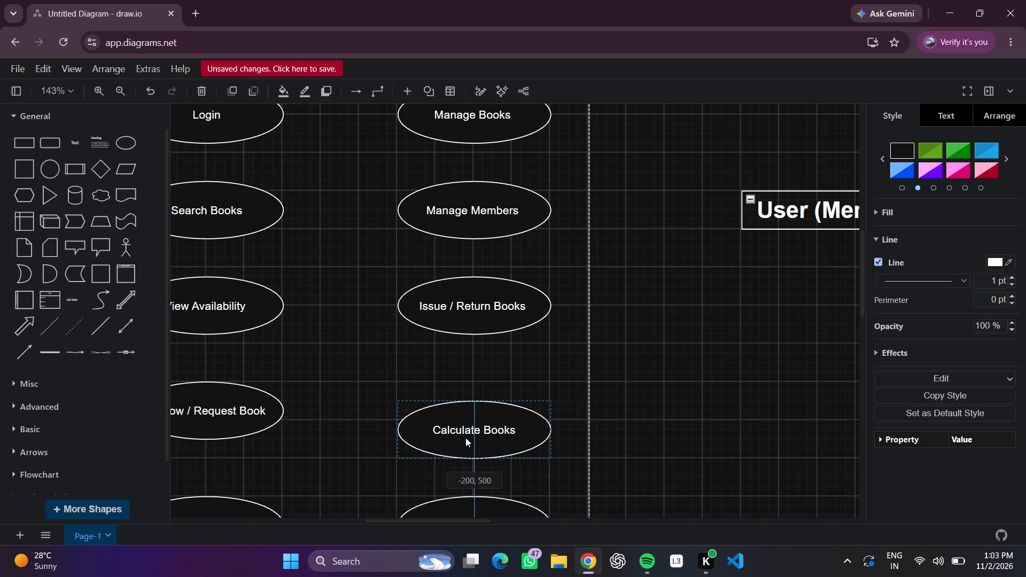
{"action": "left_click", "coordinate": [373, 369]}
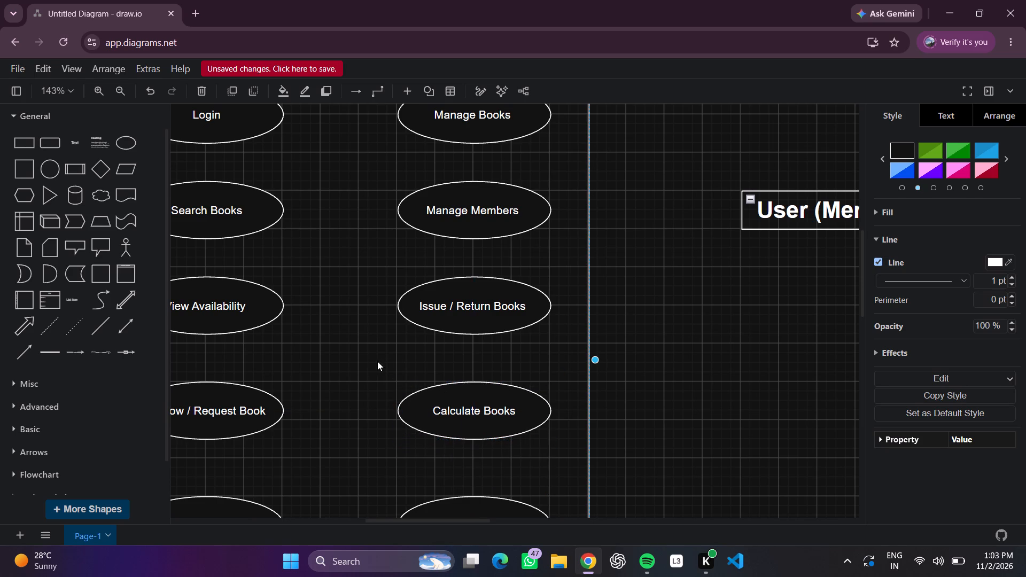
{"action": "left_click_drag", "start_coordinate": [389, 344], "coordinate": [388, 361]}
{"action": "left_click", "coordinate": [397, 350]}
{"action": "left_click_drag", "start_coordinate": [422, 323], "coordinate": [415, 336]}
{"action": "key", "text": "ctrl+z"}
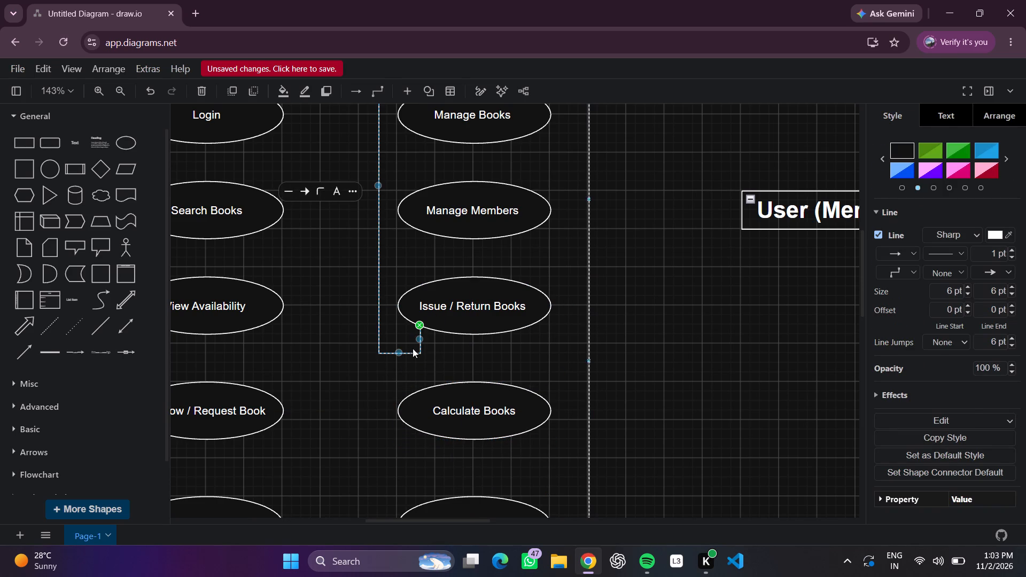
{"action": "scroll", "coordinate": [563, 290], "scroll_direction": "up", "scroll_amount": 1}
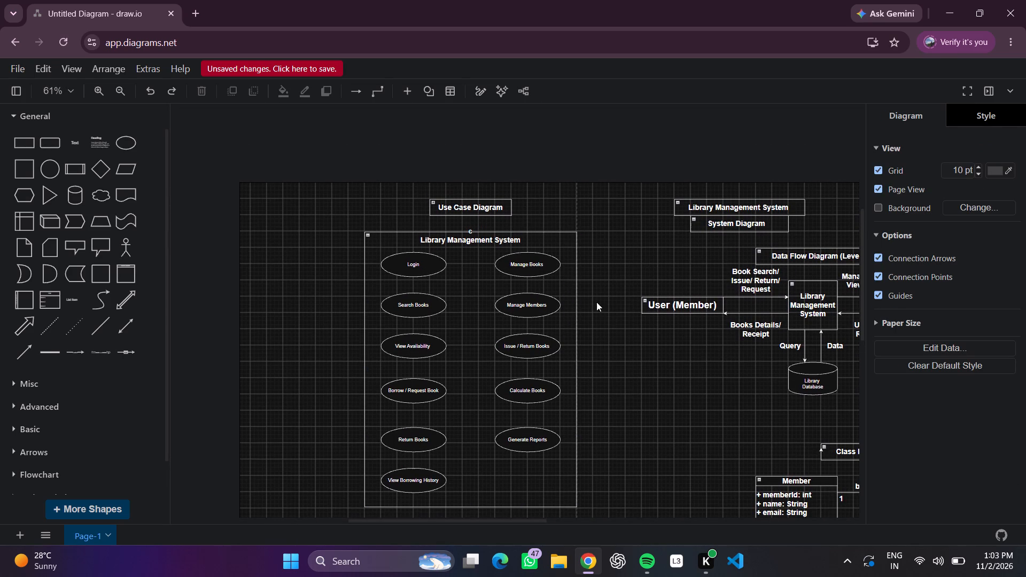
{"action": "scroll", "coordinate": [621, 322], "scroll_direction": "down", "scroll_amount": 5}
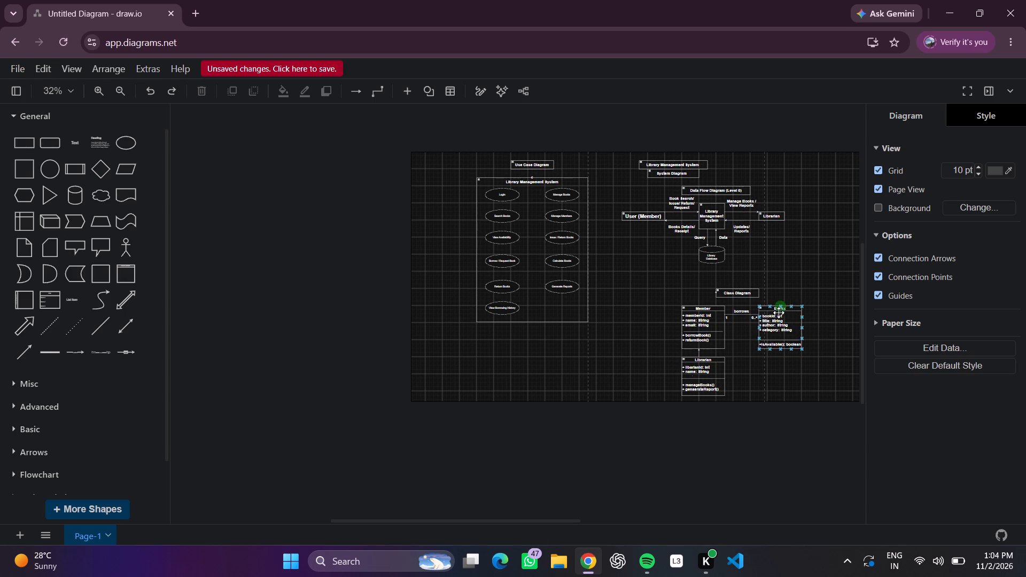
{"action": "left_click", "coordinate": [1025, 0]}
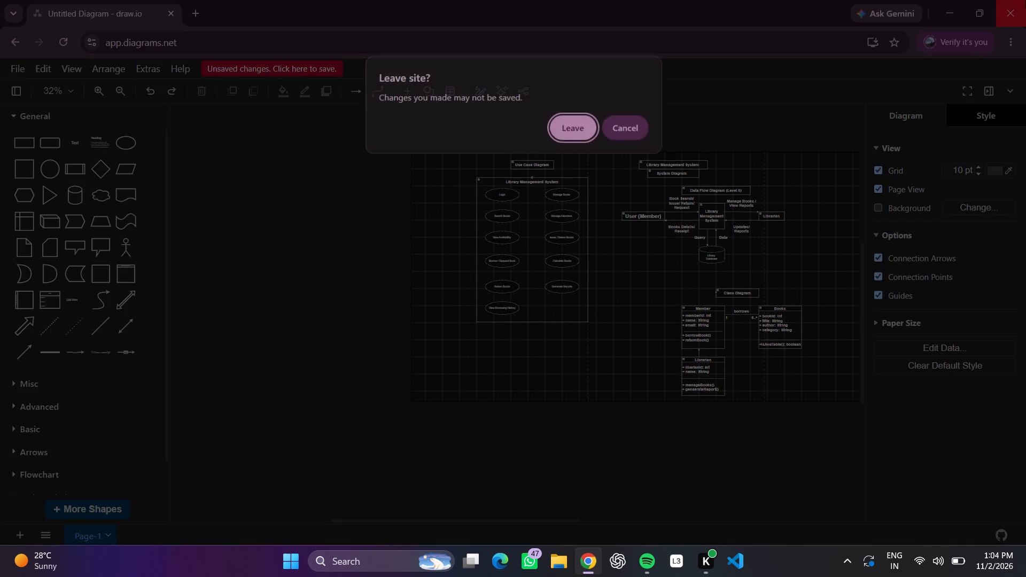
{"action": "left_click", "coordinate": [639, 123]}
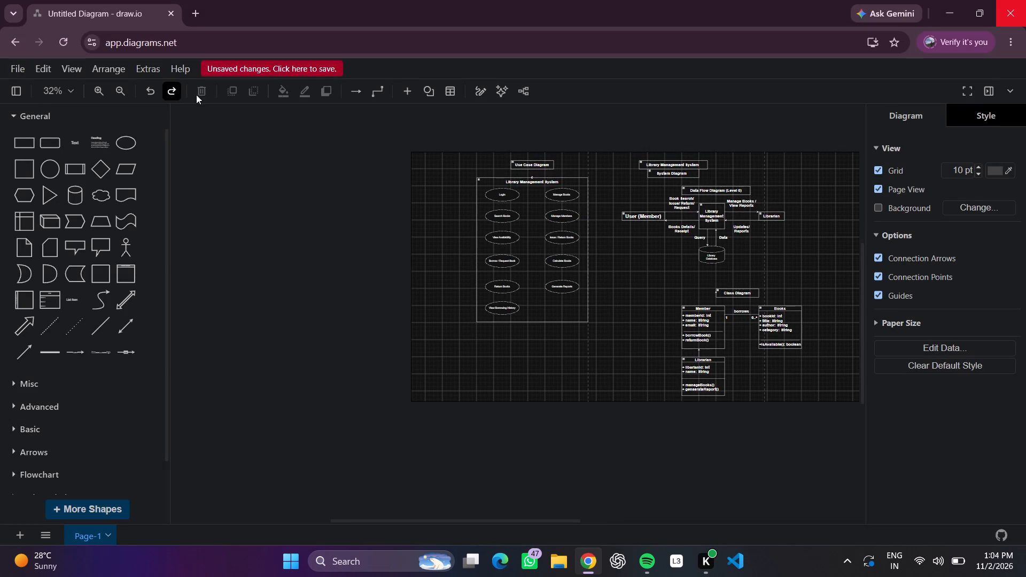
Save the diagram as "Libary Managment System" in Editable Bitmap Image (.png) format, downloading it to the computer.
{"action": "left_click", "coordinate": [282, 74]}
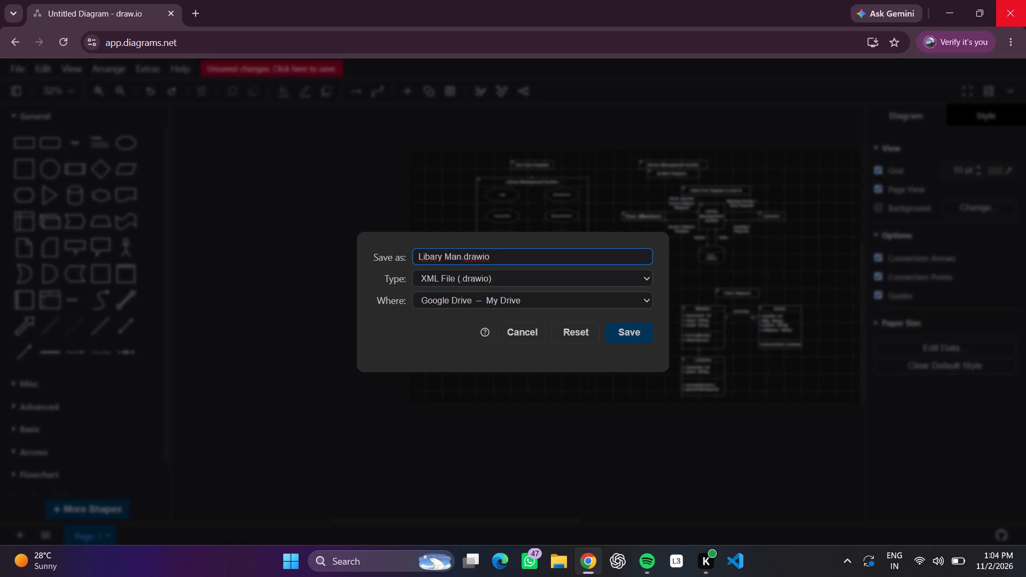
{"action": "key", "text": "e"}
{"action": "key", "text": "BackSpace"}
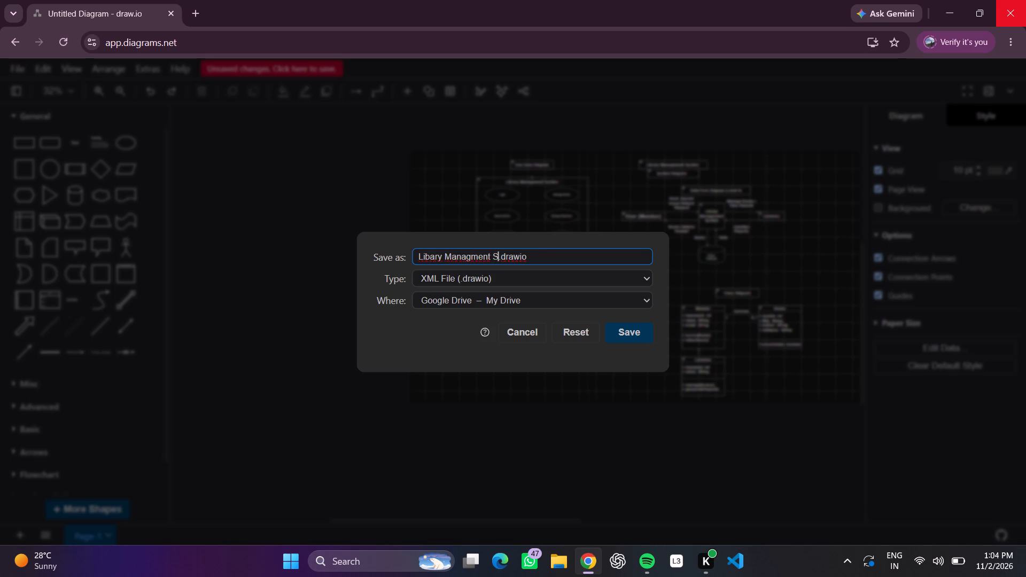
{"action": "type", "text": "ystem"}
{"action": "key", "text": "space"}
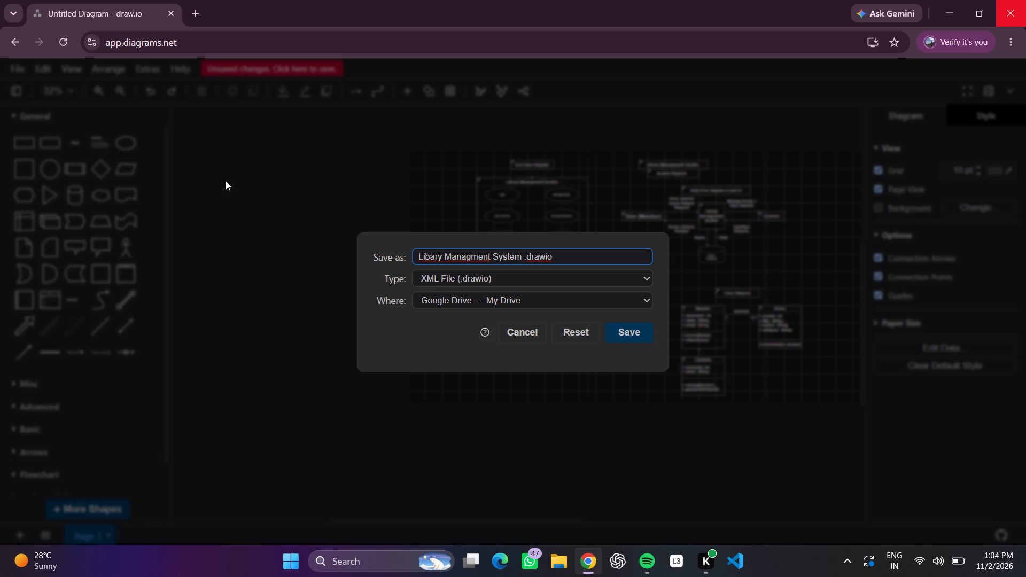
{"action": "left_click", "coordinate": [531, 286]}
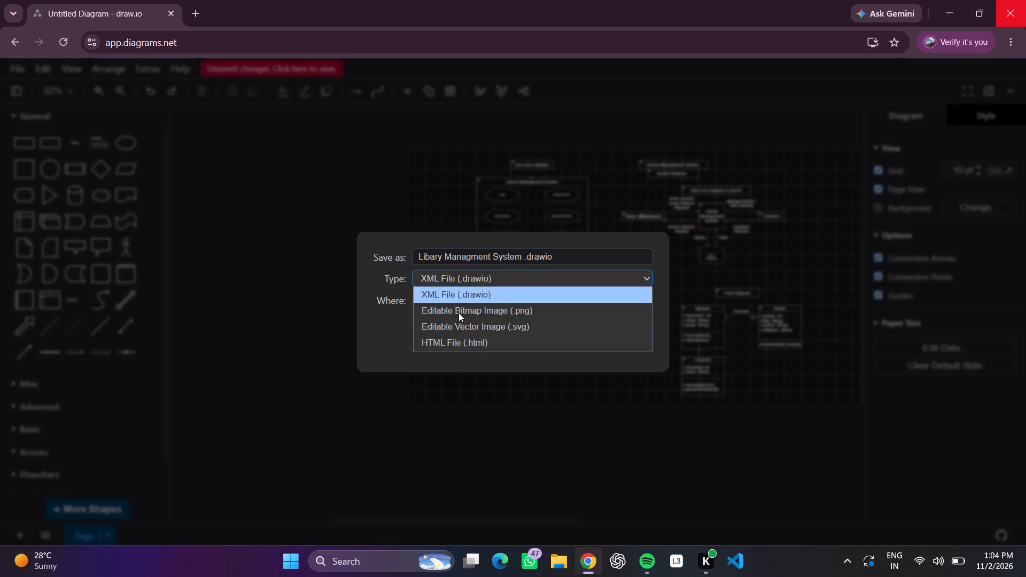
{"action": "left_click", "coordinate": [459, 312]}
{"action": "left_click", "coordinate": [465, 301]}
{"action": "left_click", "coordinate": [430, 450]}
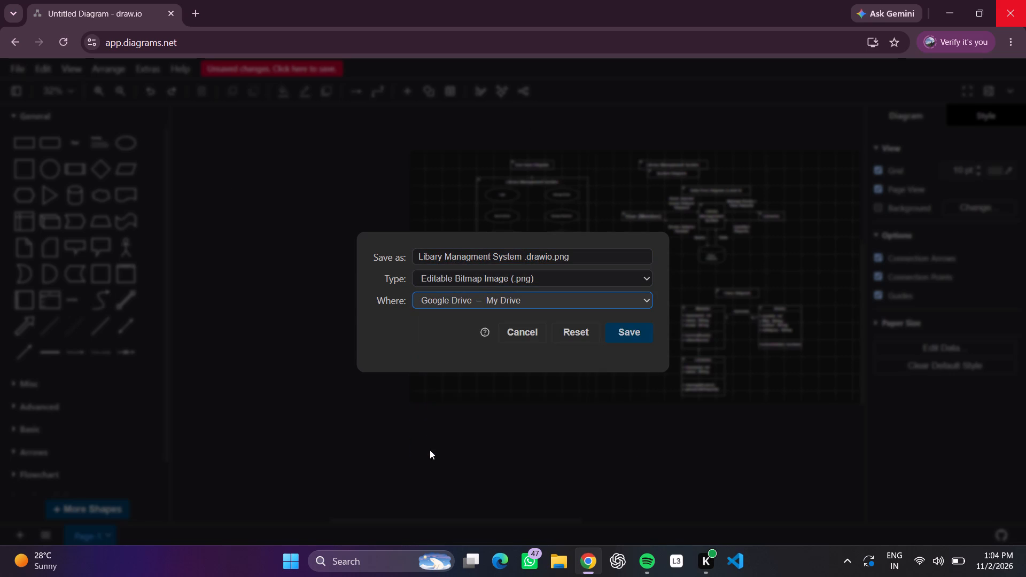
{"action": "left_click", "coordinate": [641, 332]}
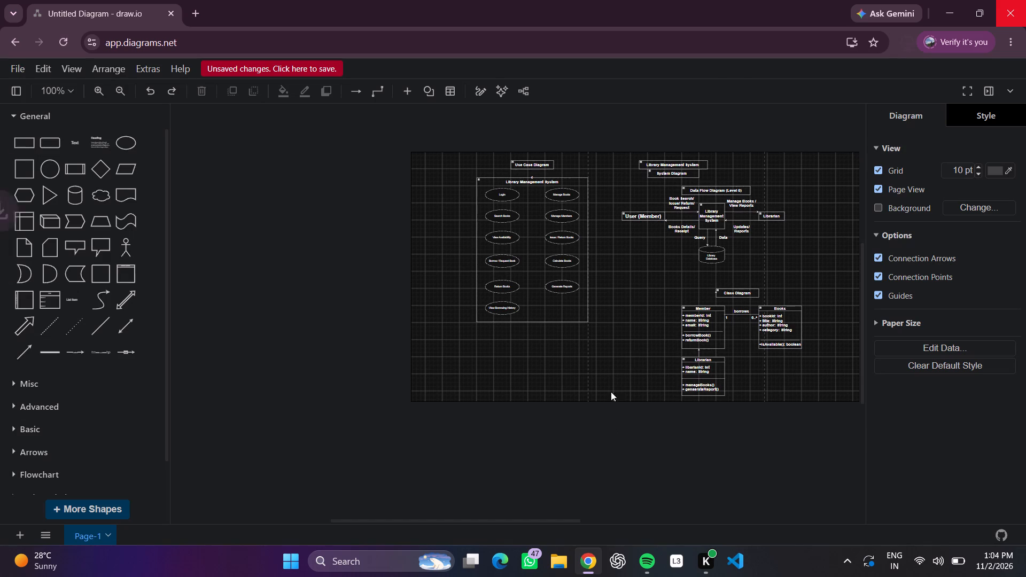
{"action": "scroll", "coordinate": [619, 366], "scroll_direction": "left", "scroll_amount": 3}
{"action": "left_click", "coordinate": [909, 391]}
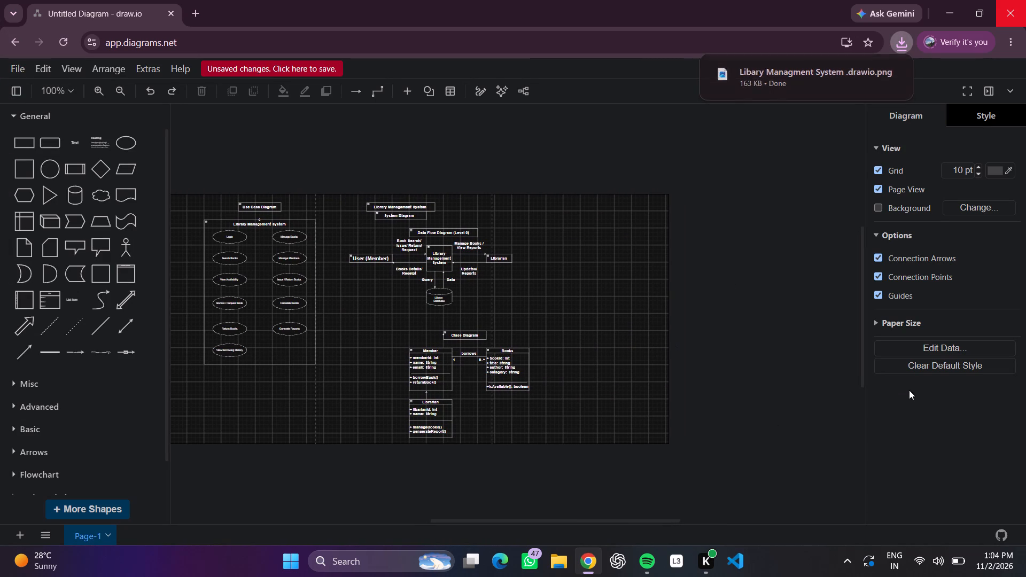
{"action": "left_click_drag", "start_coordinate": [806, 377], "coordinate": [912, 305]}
Close the browser window holding the diagram.
{"action": "left_click", "coordinate": [1024, 0]}
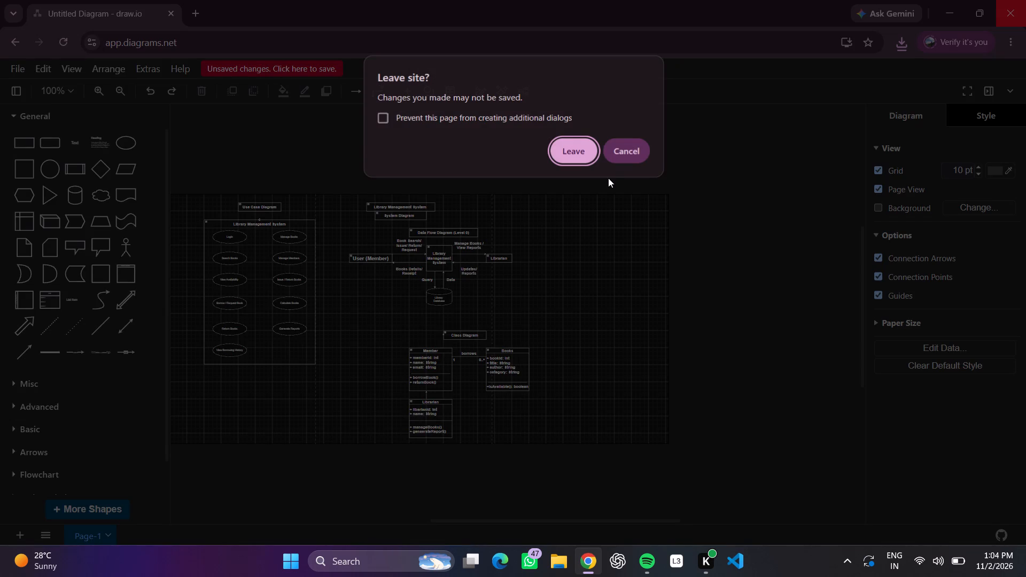